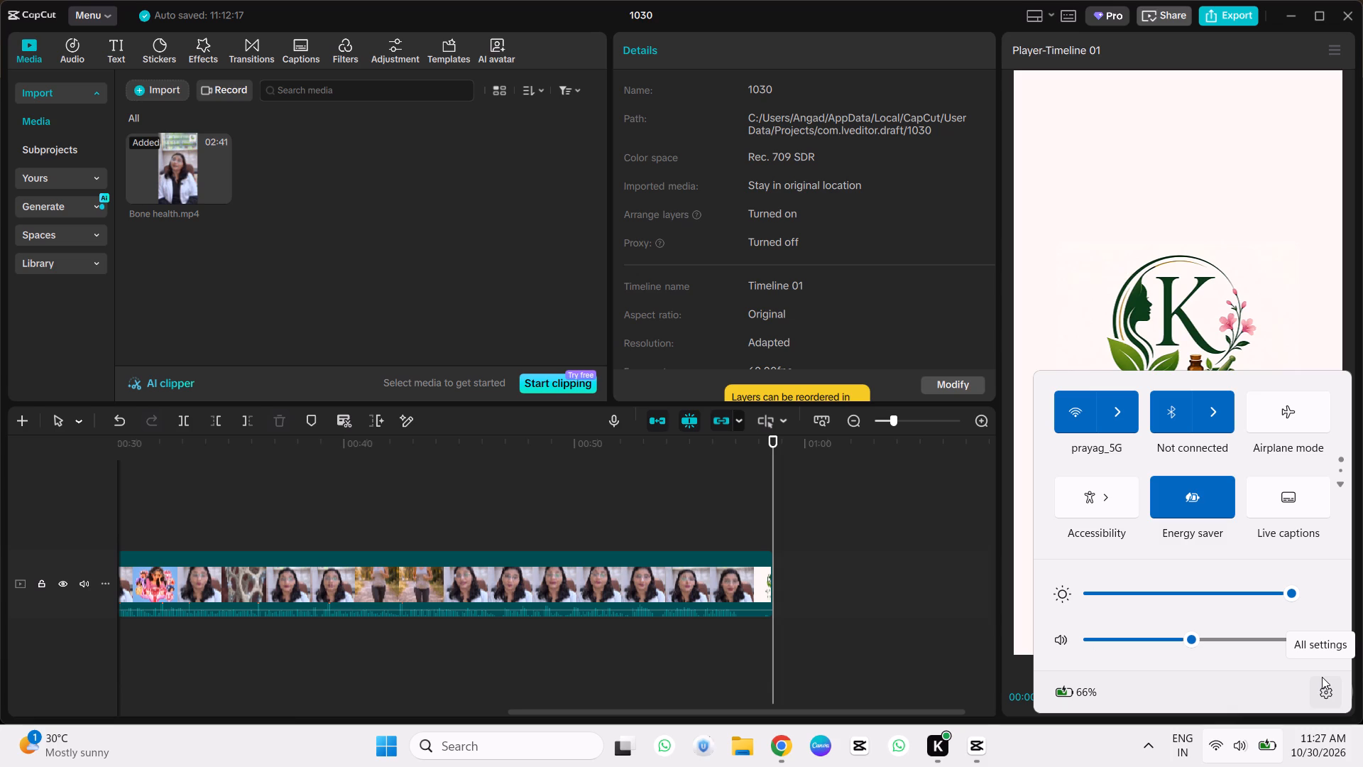
Move the playhead back to the start of the timeline and close the 1030 project.
drag(833, 422, 816, 491)
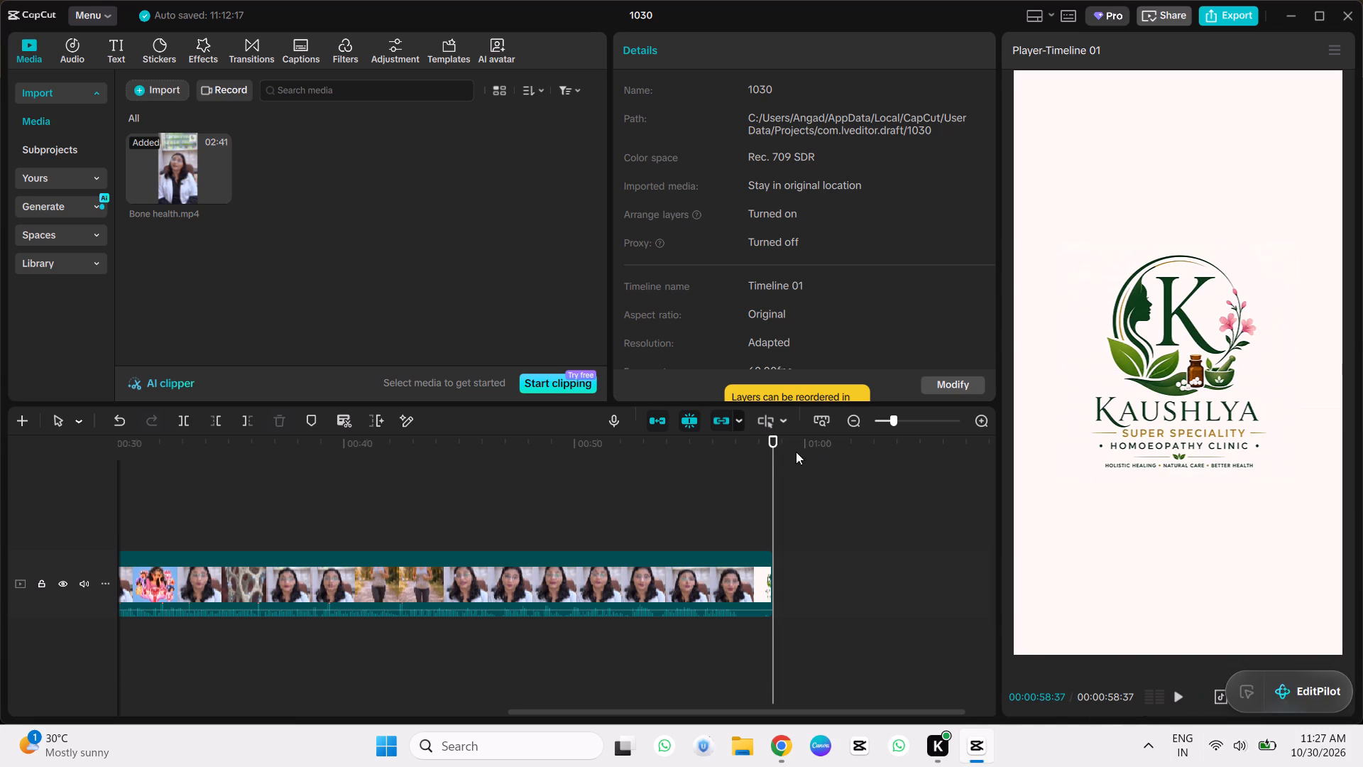
drag(775, 452, 18, 461)
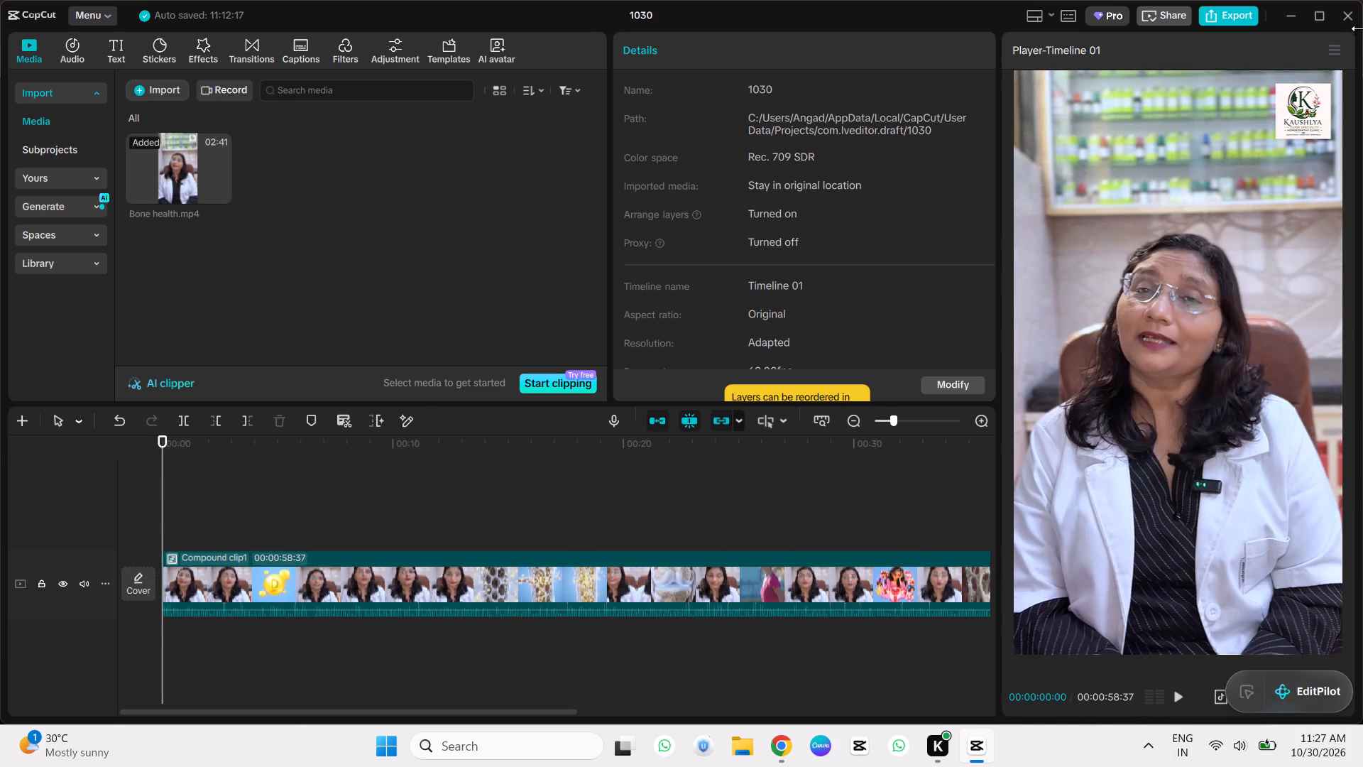
click(1344, 19)
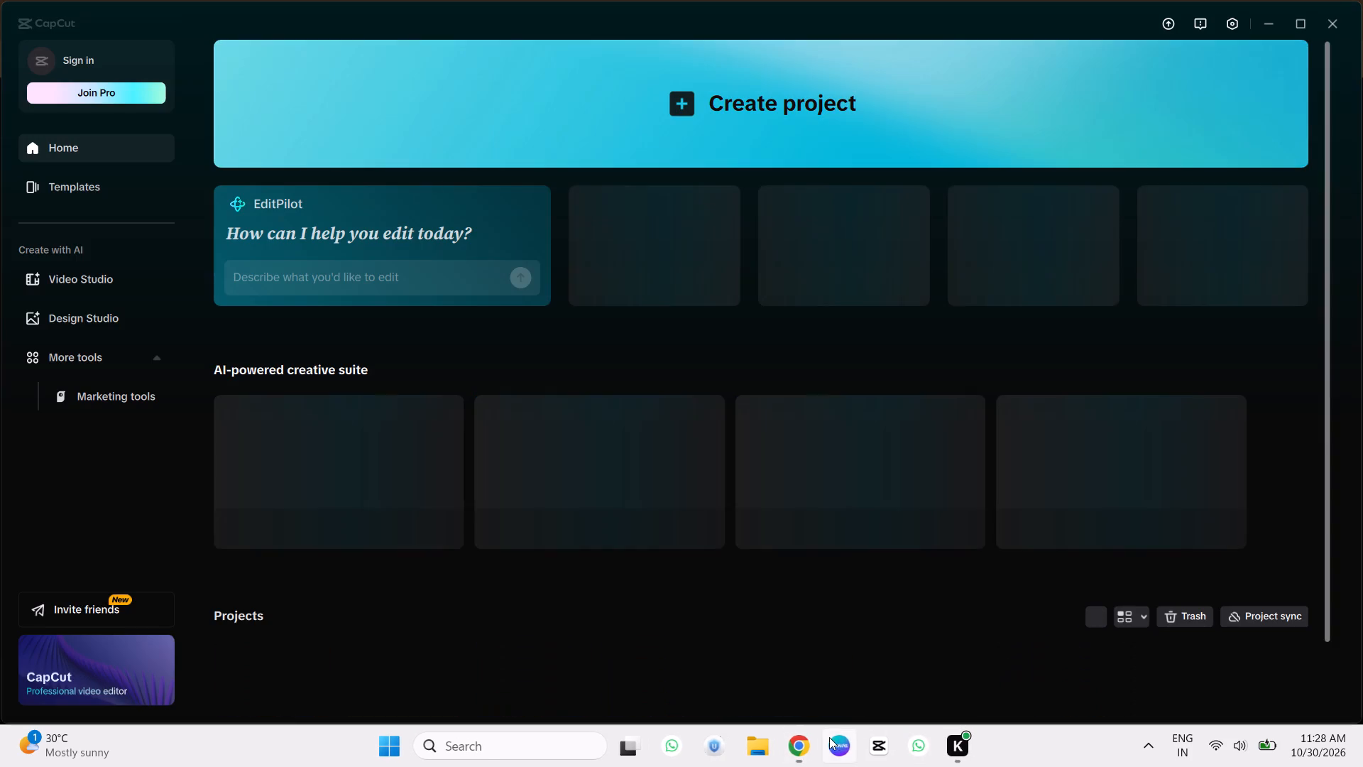
Switch to Chrome and open the ELE HOMES | ADS CAMPAIGN REPORT spreadsheet from Google Sheets in a new tab.
click(779, 747)
click(779, 746)
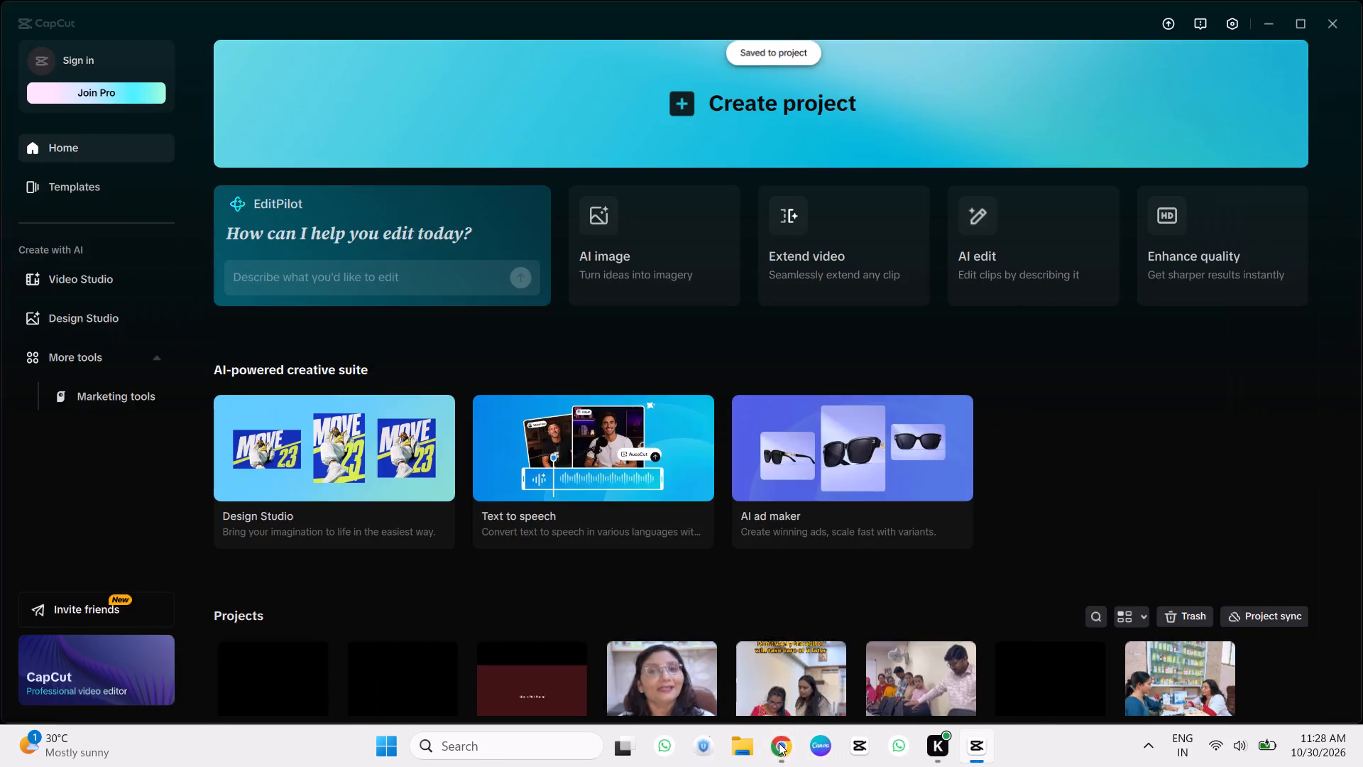
click(779, 743)
scroll(26, 472, down, 1)
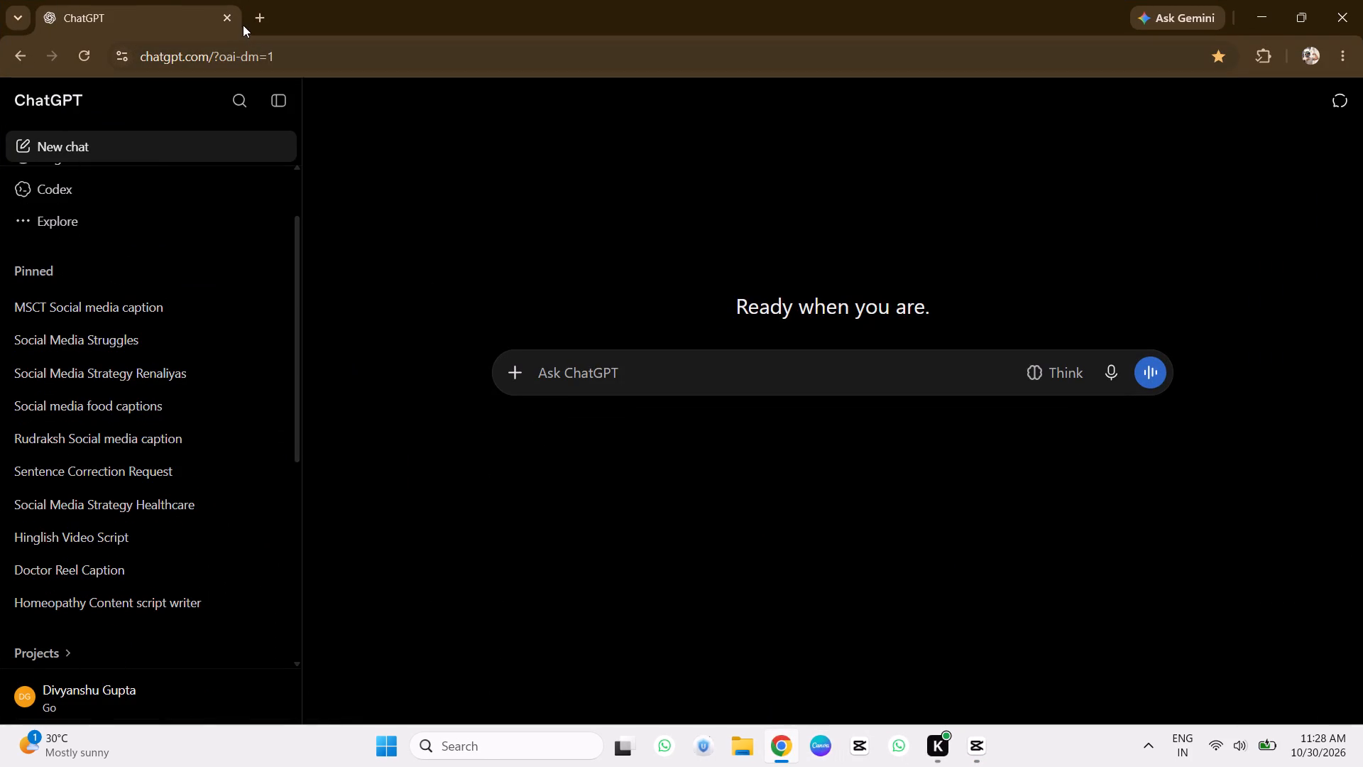
click(251, 13)
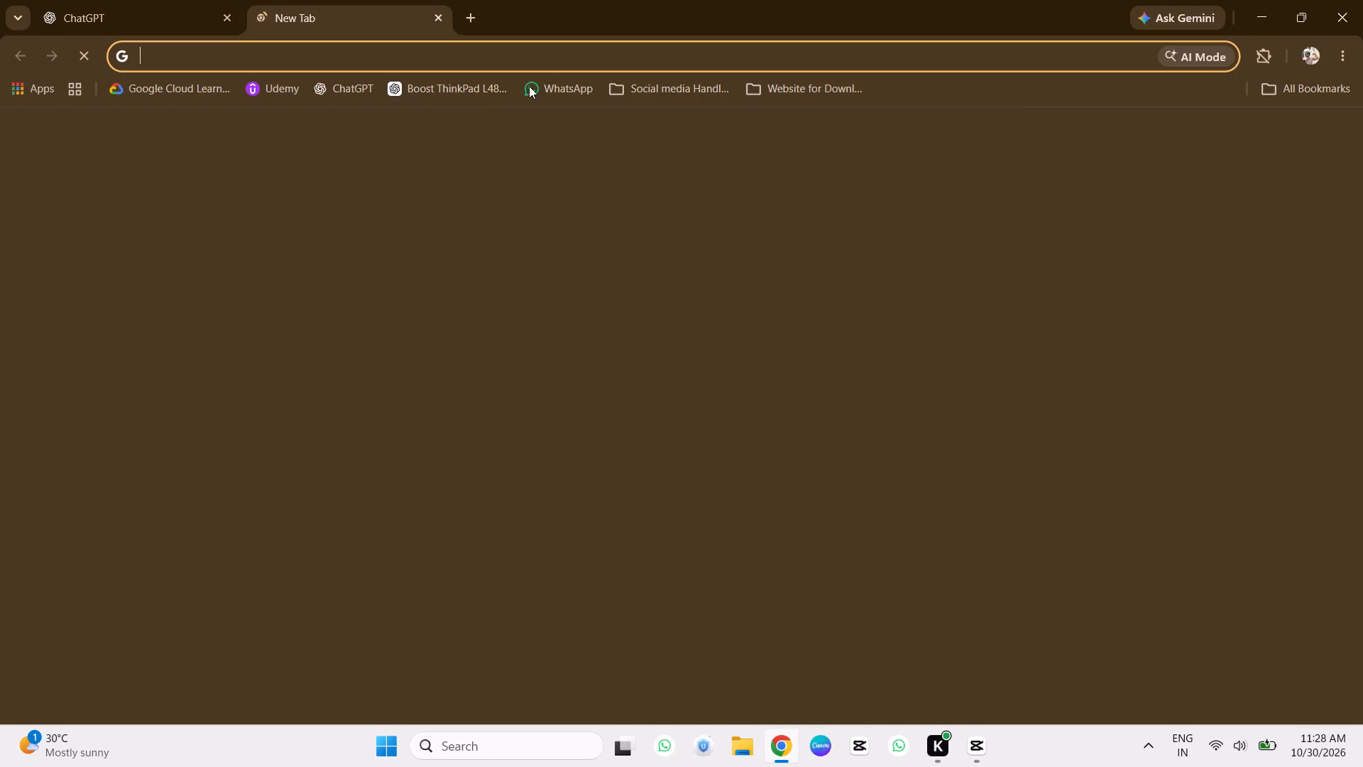
click(1289, 140)
scroll(1202, 388, down, 2)
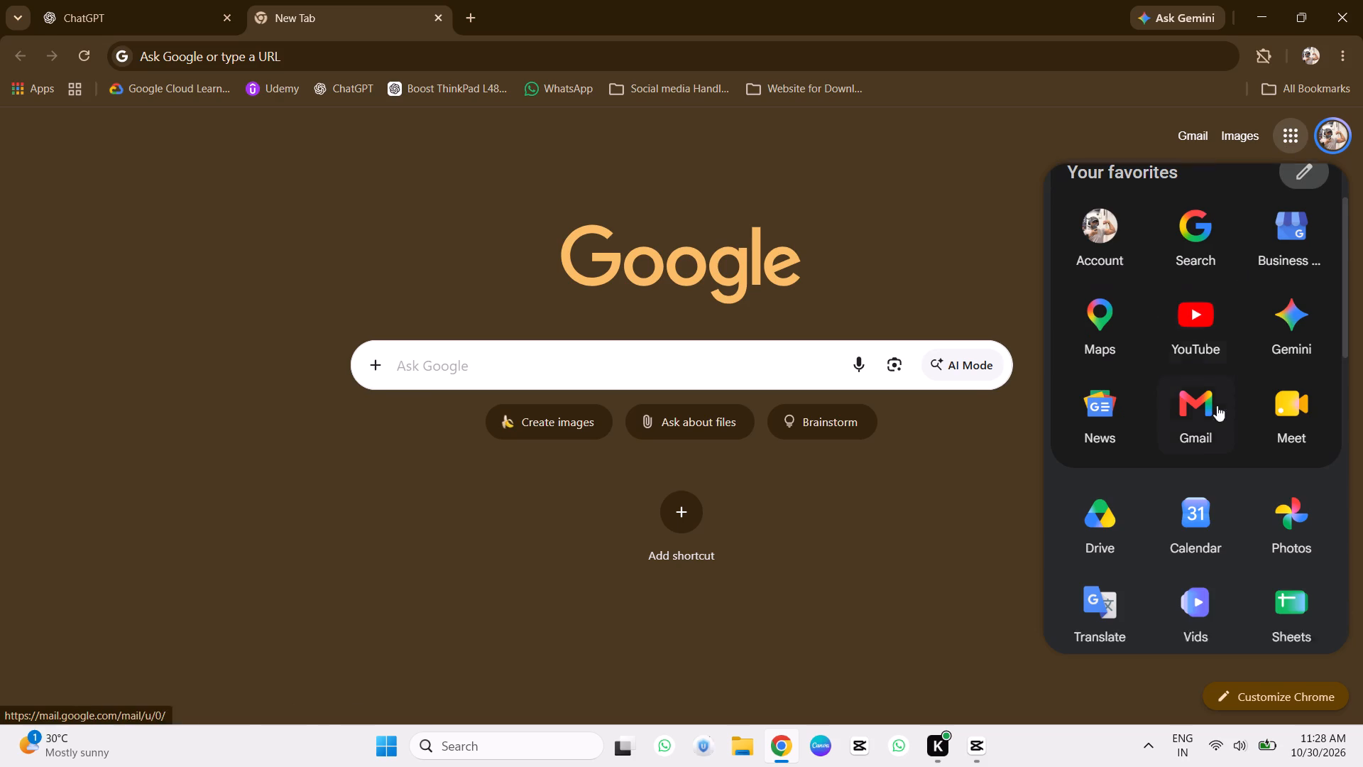
click(1300, 429)
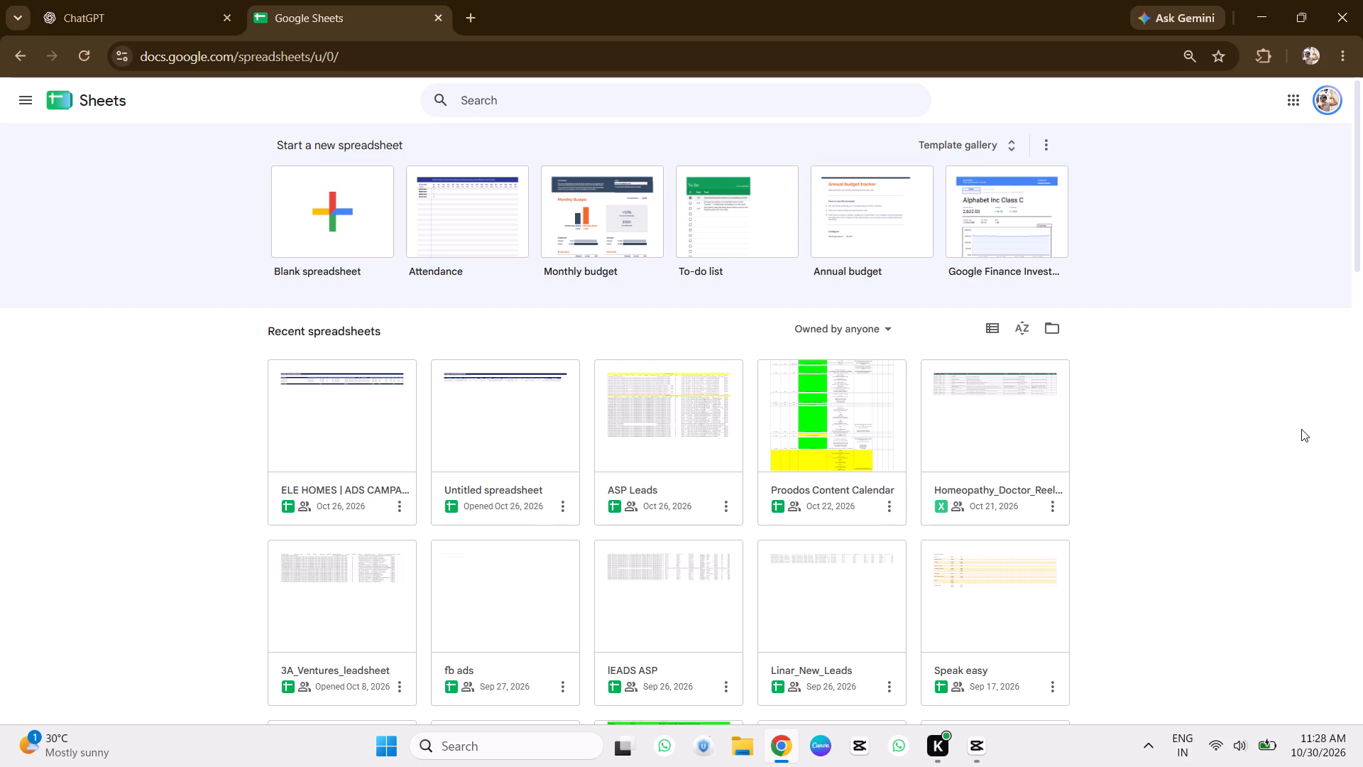
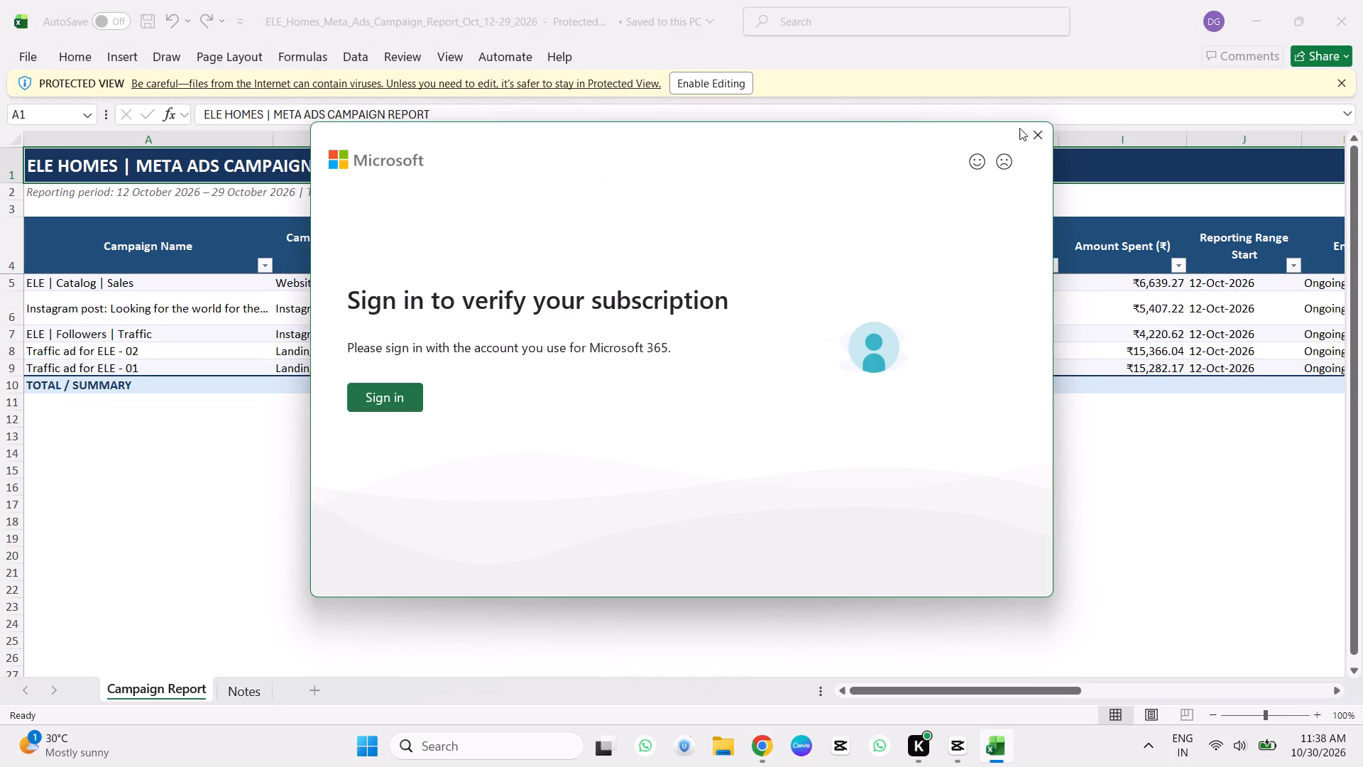
click(1039, 132)
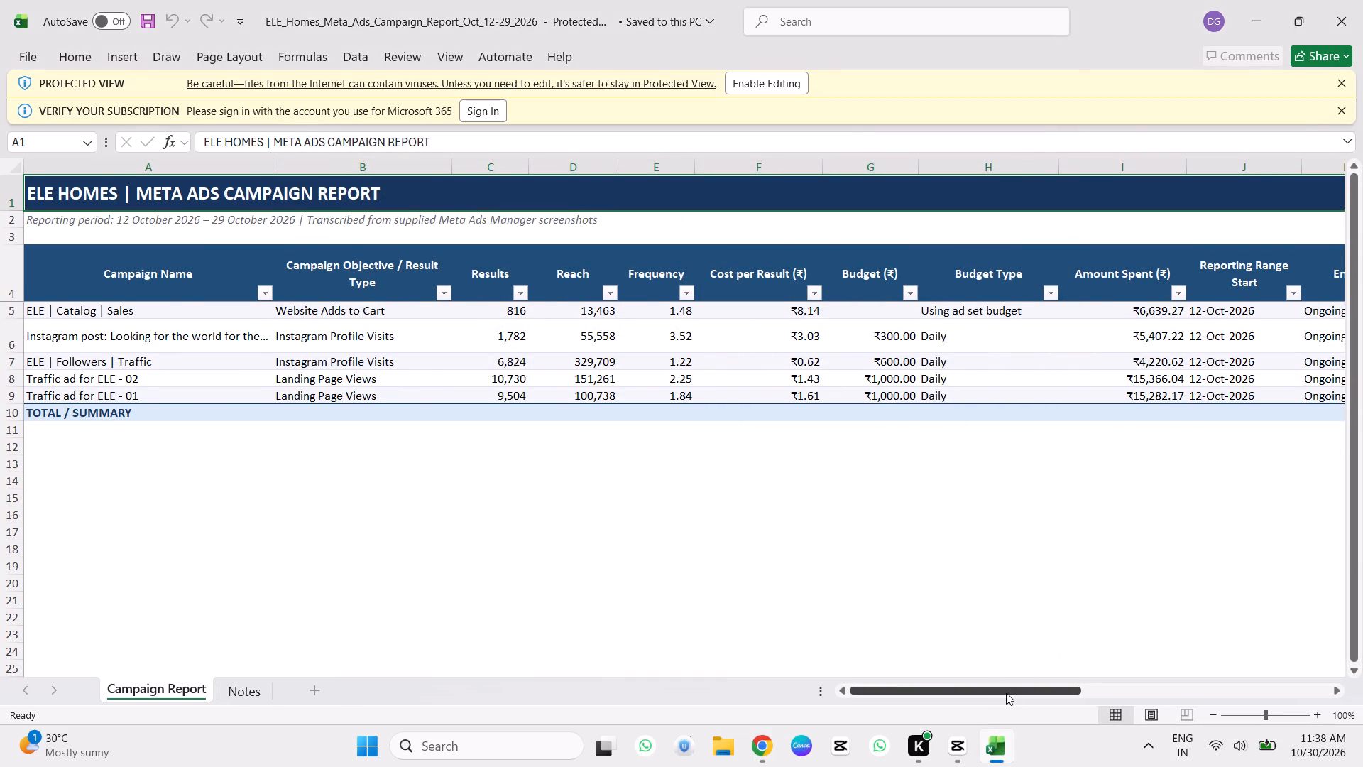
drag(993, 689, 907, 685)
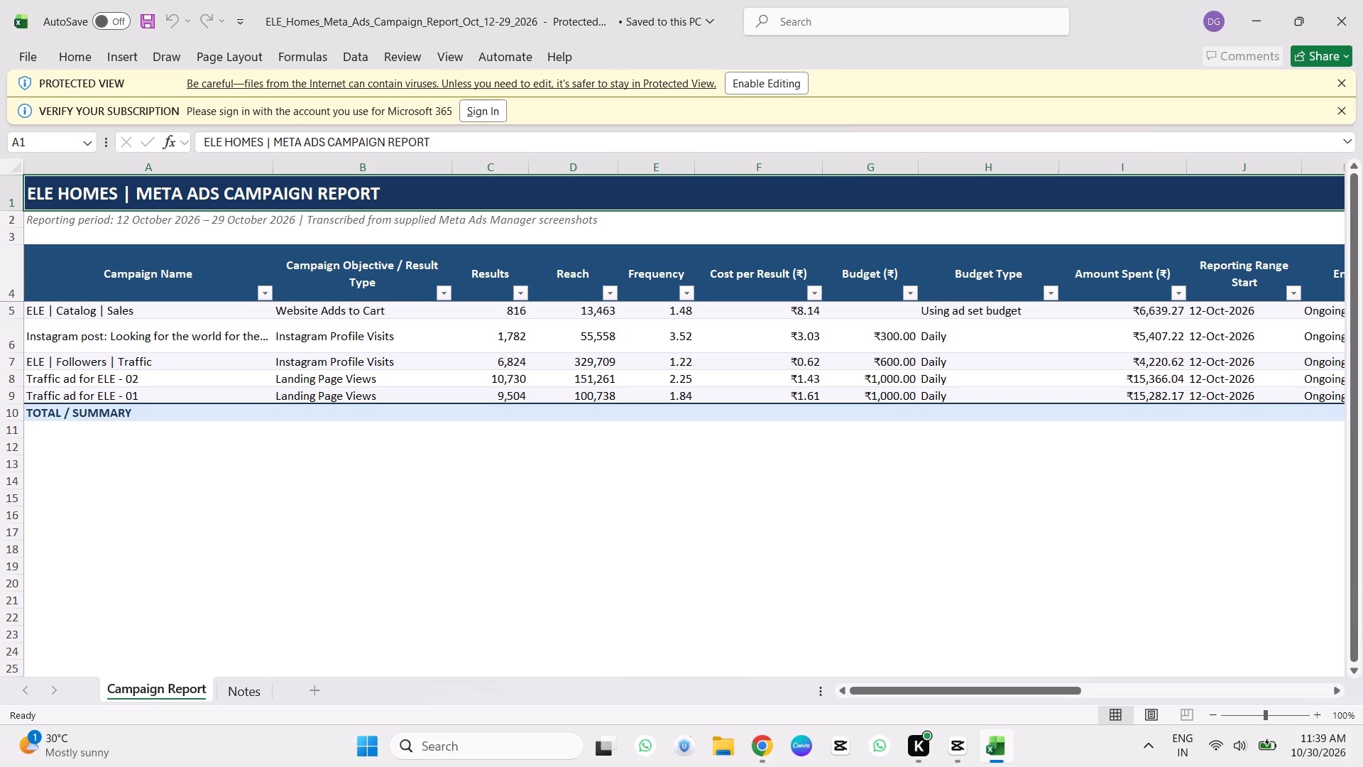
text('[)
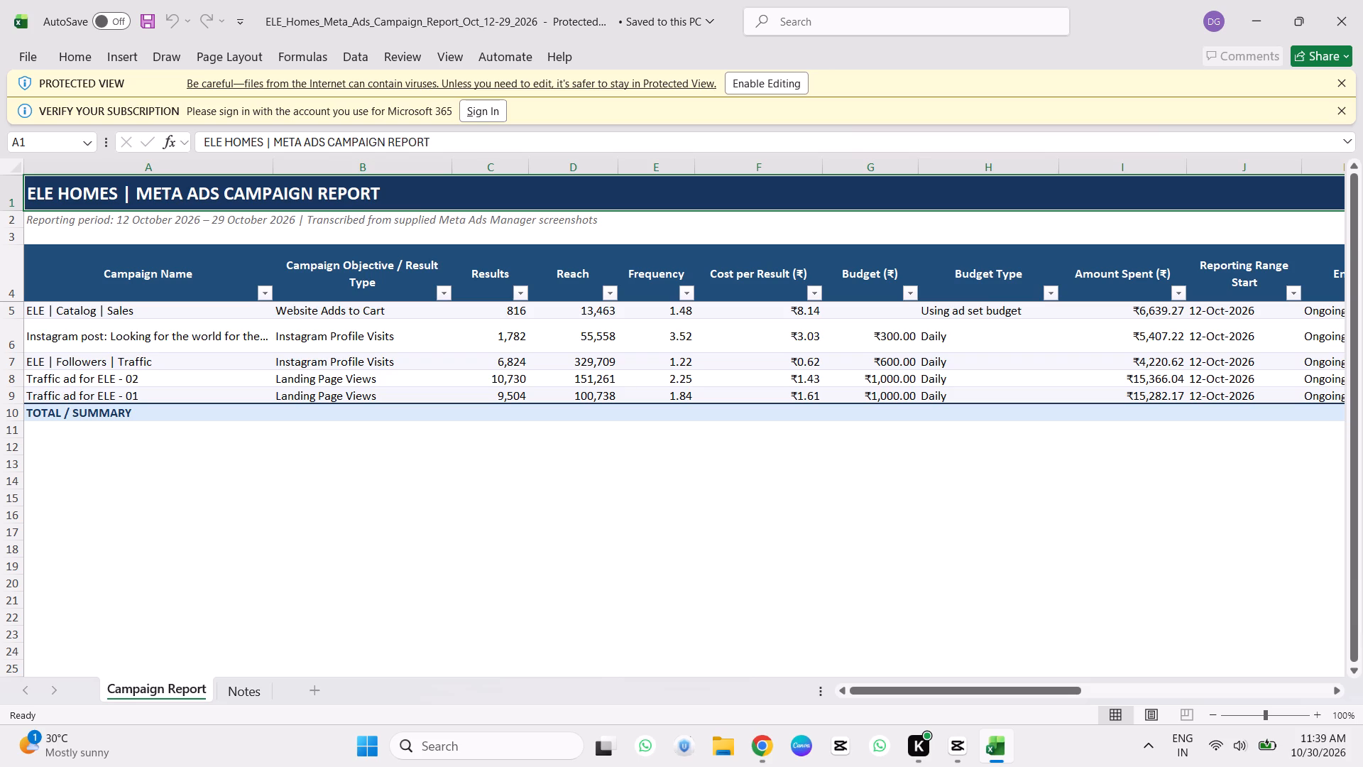
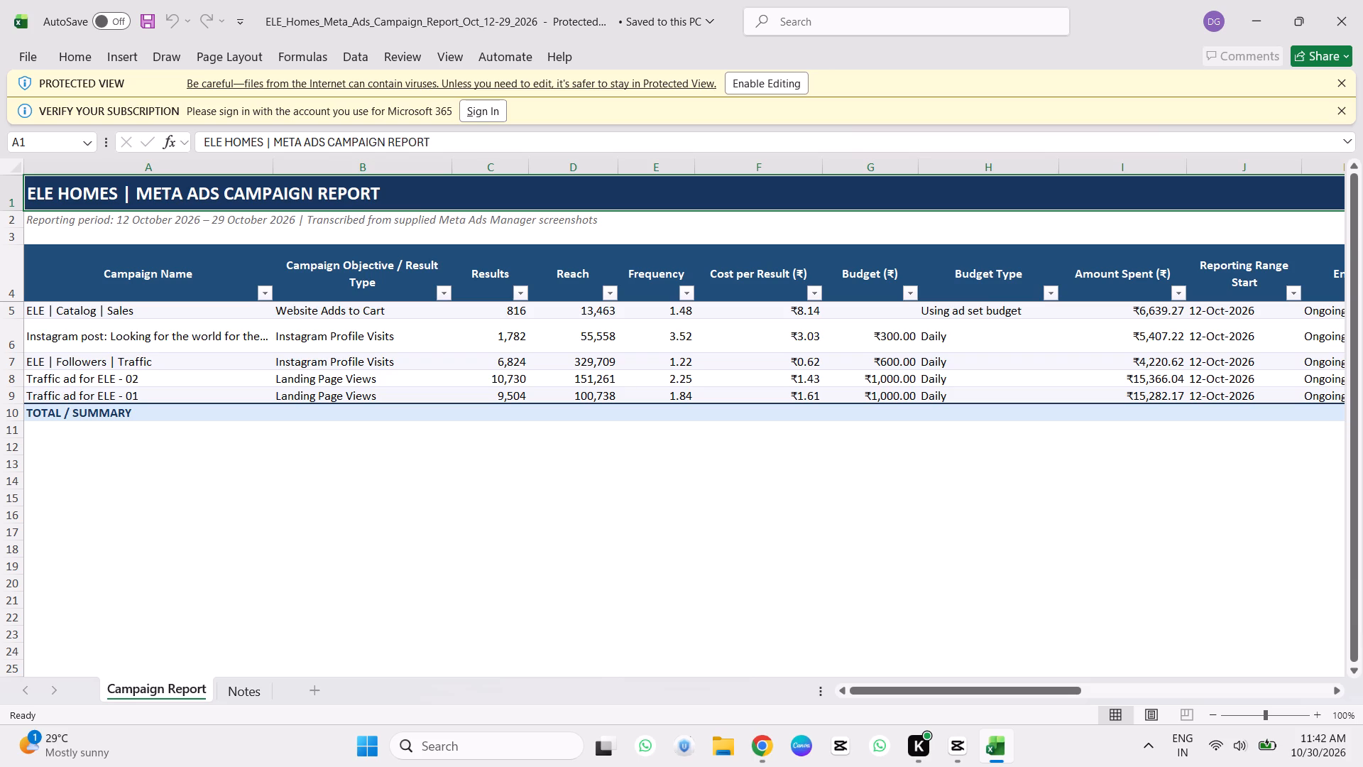
Dismiss the Protected View and subscription verification notices above the Campaign Report sheet.
right_drag(1223, 609, 950, 371)
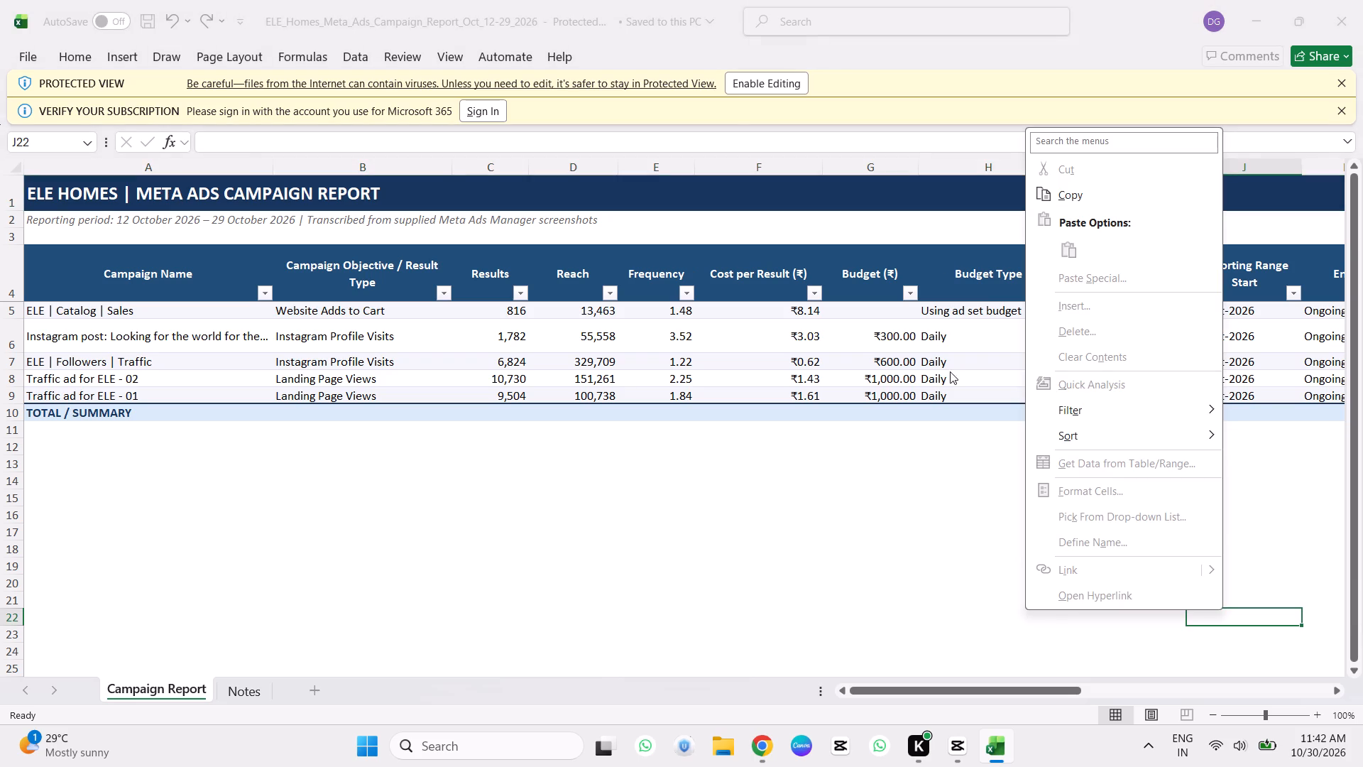
right_drag(950, 371, 882, 207)
click(1345, 119)
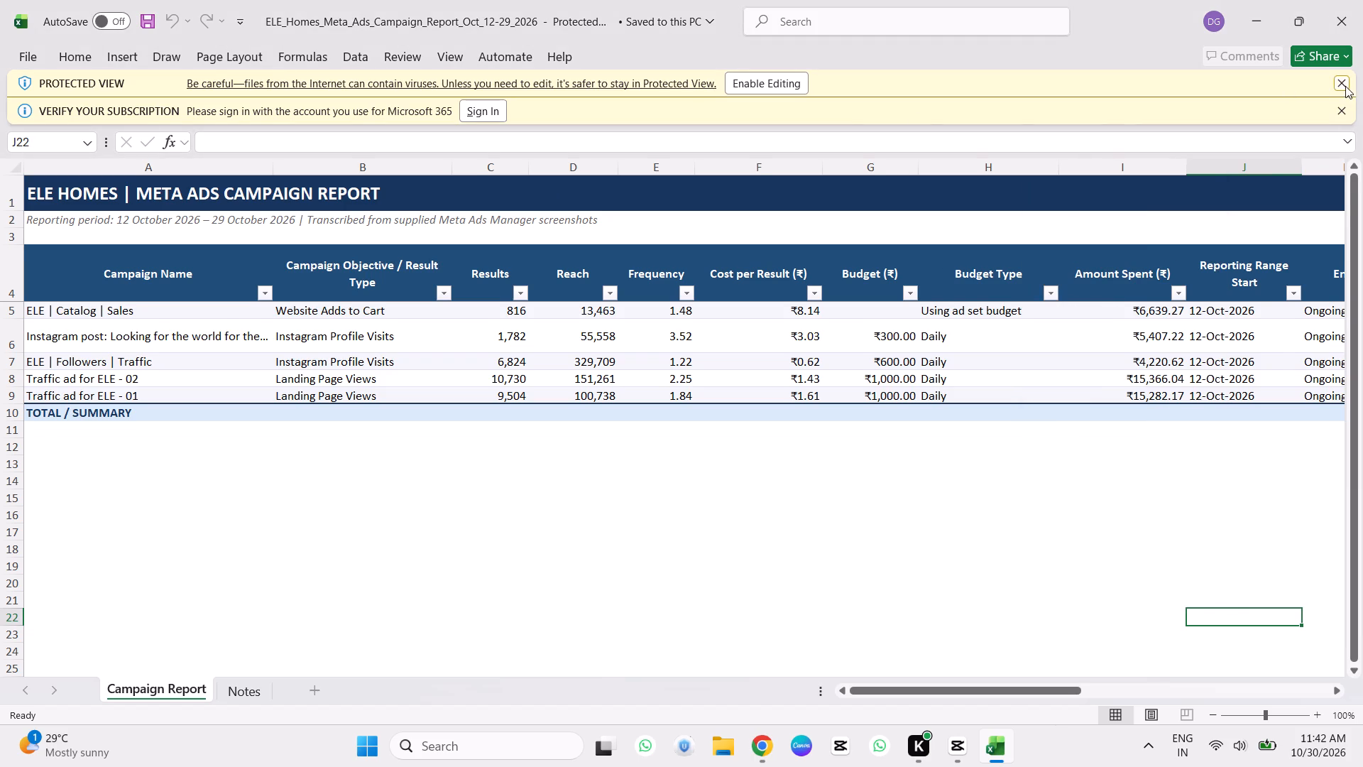
click(1345, 86)
click(1343, 89)
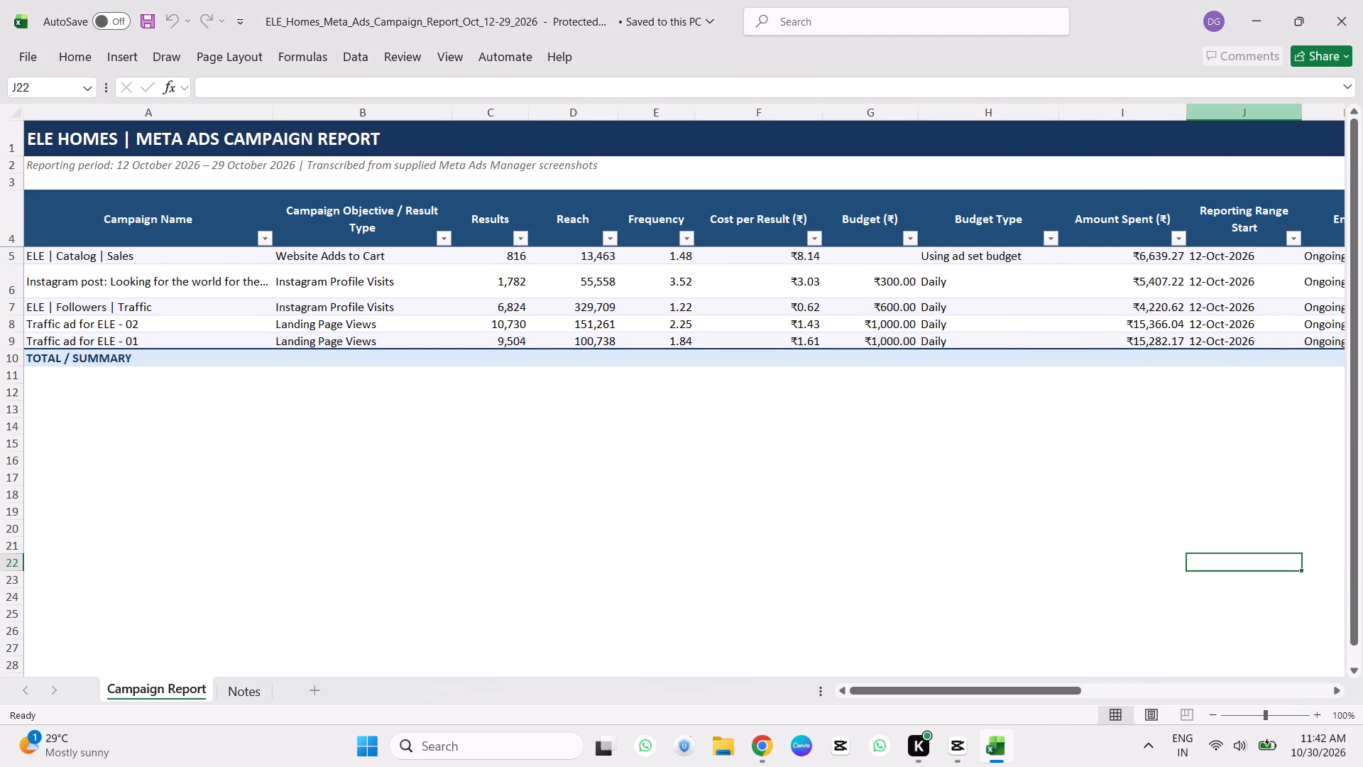
key(space)
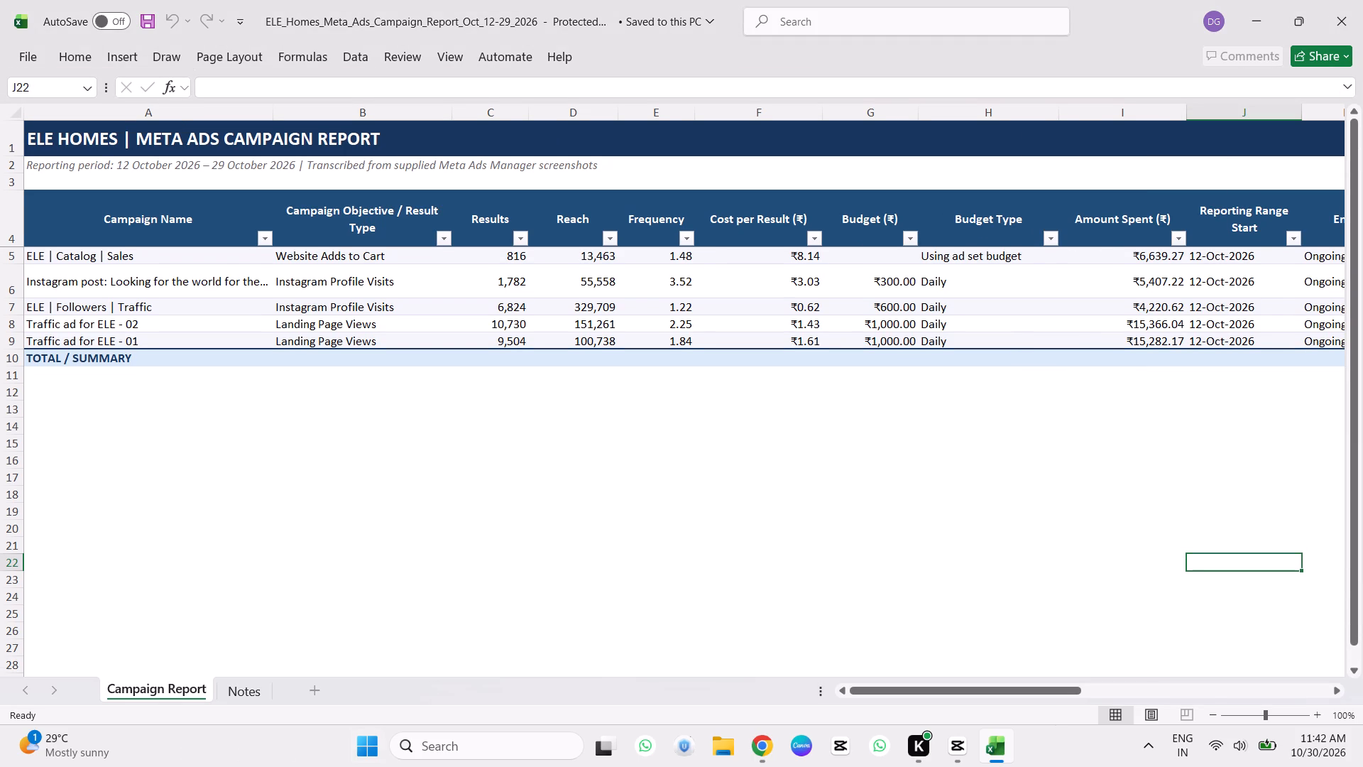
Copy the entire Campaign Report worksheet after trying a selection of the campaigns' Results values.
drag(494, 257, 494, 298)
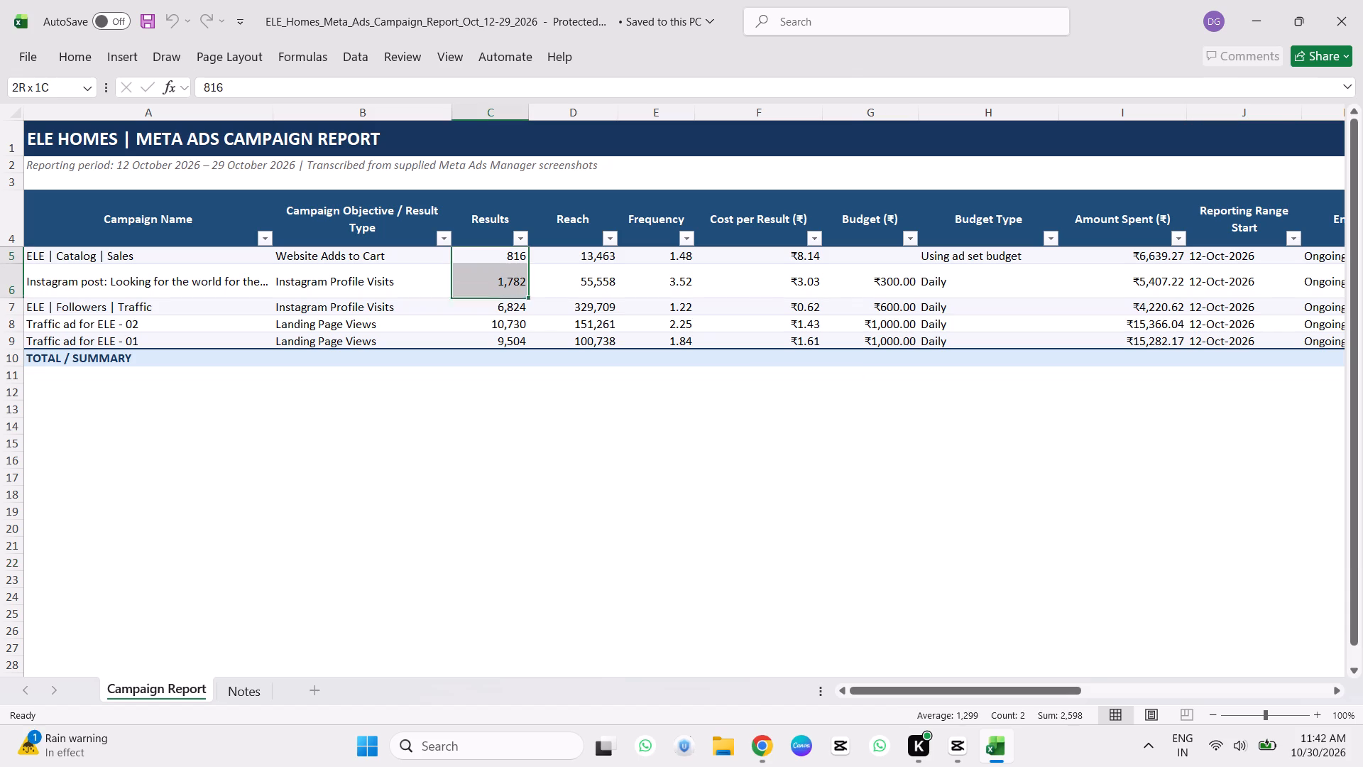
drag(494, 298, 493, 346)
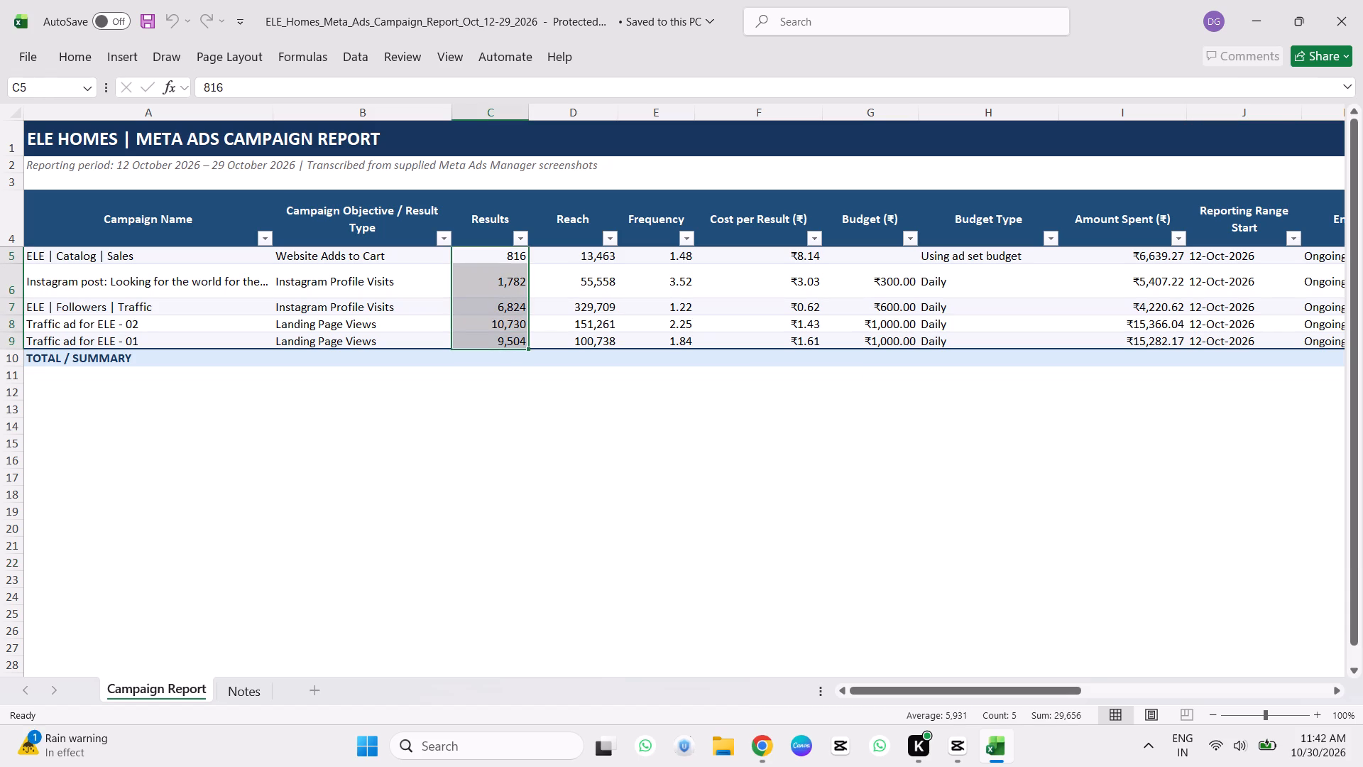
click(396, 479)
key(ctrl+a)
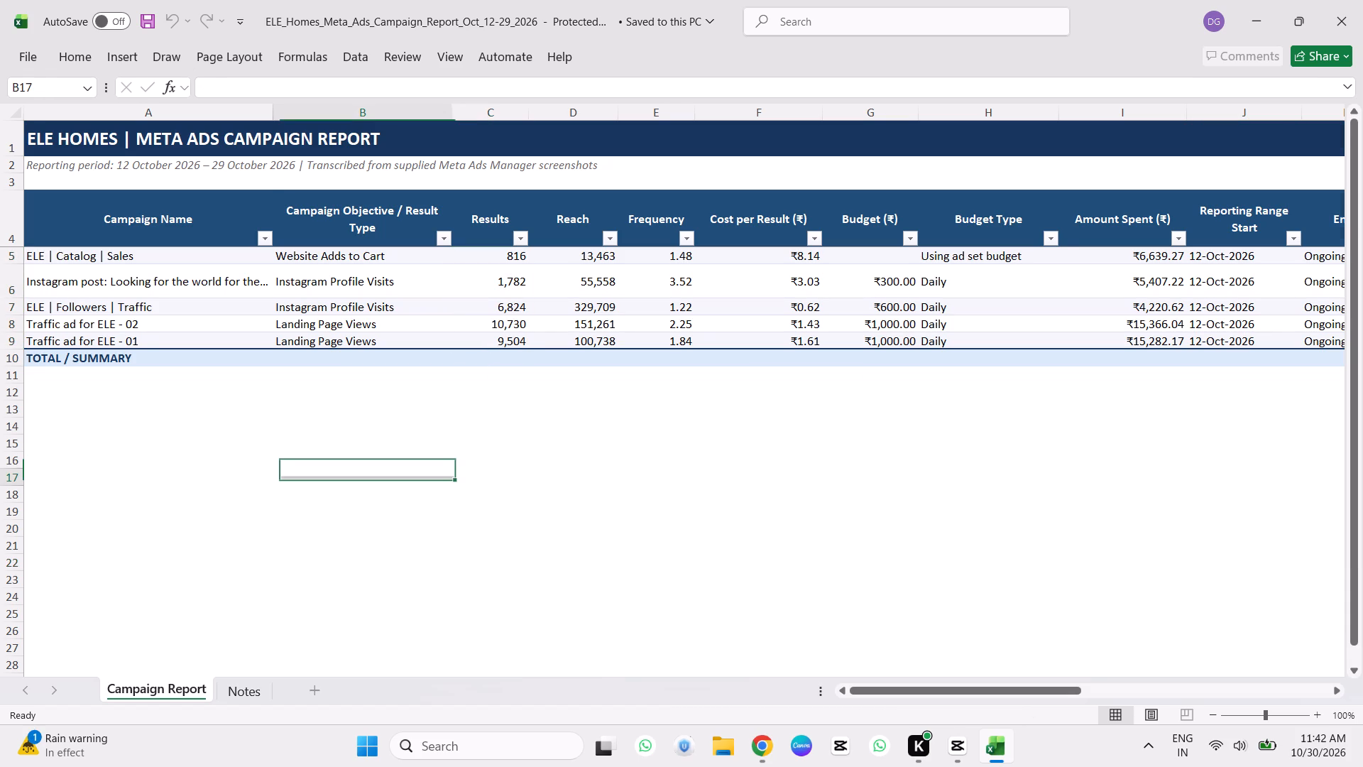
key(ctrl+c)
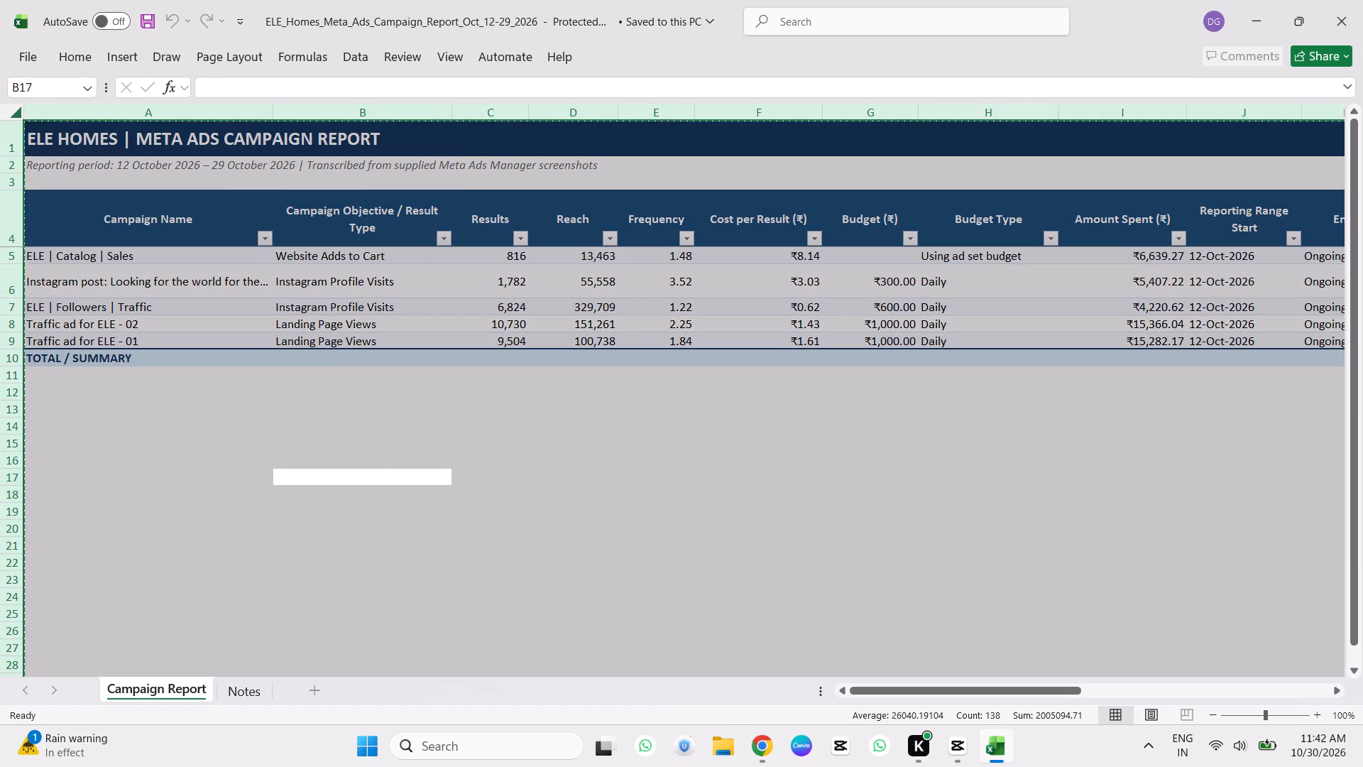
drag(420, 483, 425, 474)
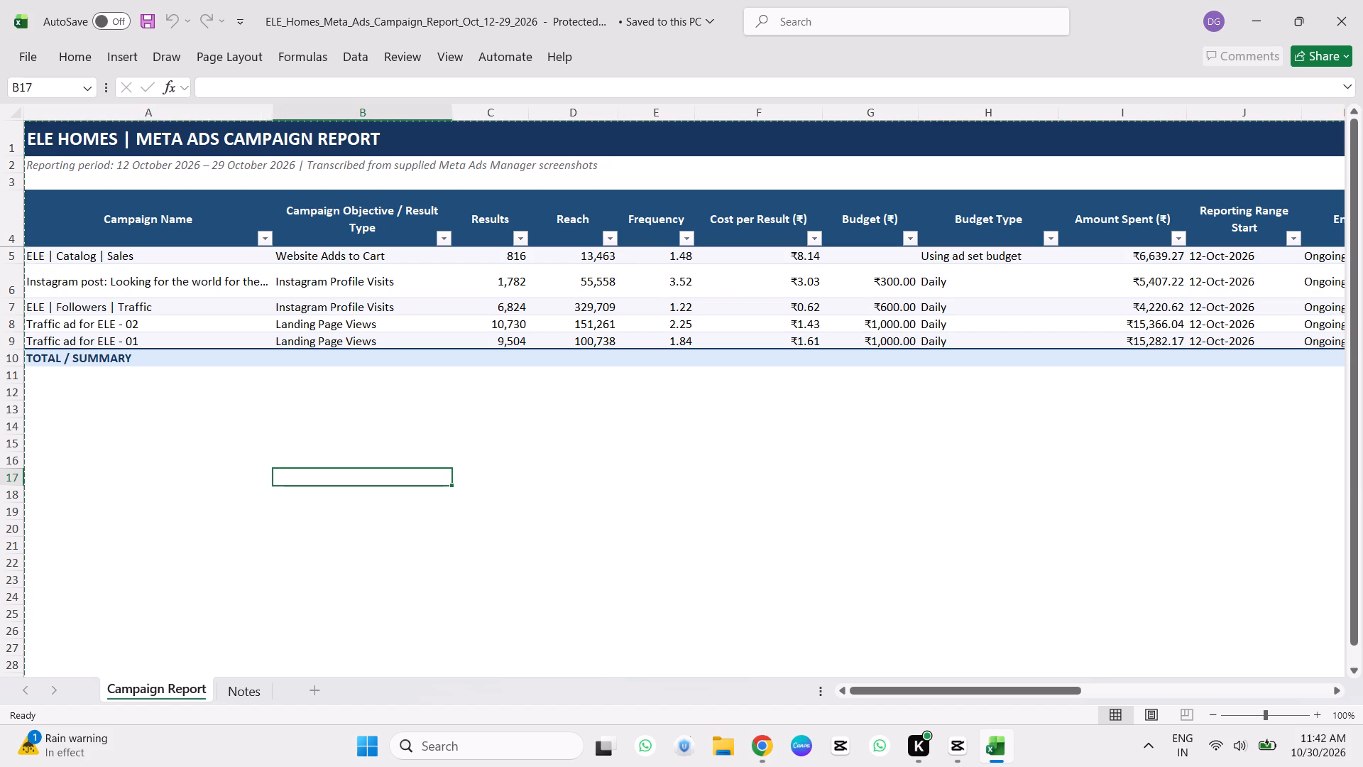
Copy the report range A1:V10, from the title through the TOTAL / SUMMARY row and the Cost per Landing Page View column.
drag(48, 141, 371, 340)
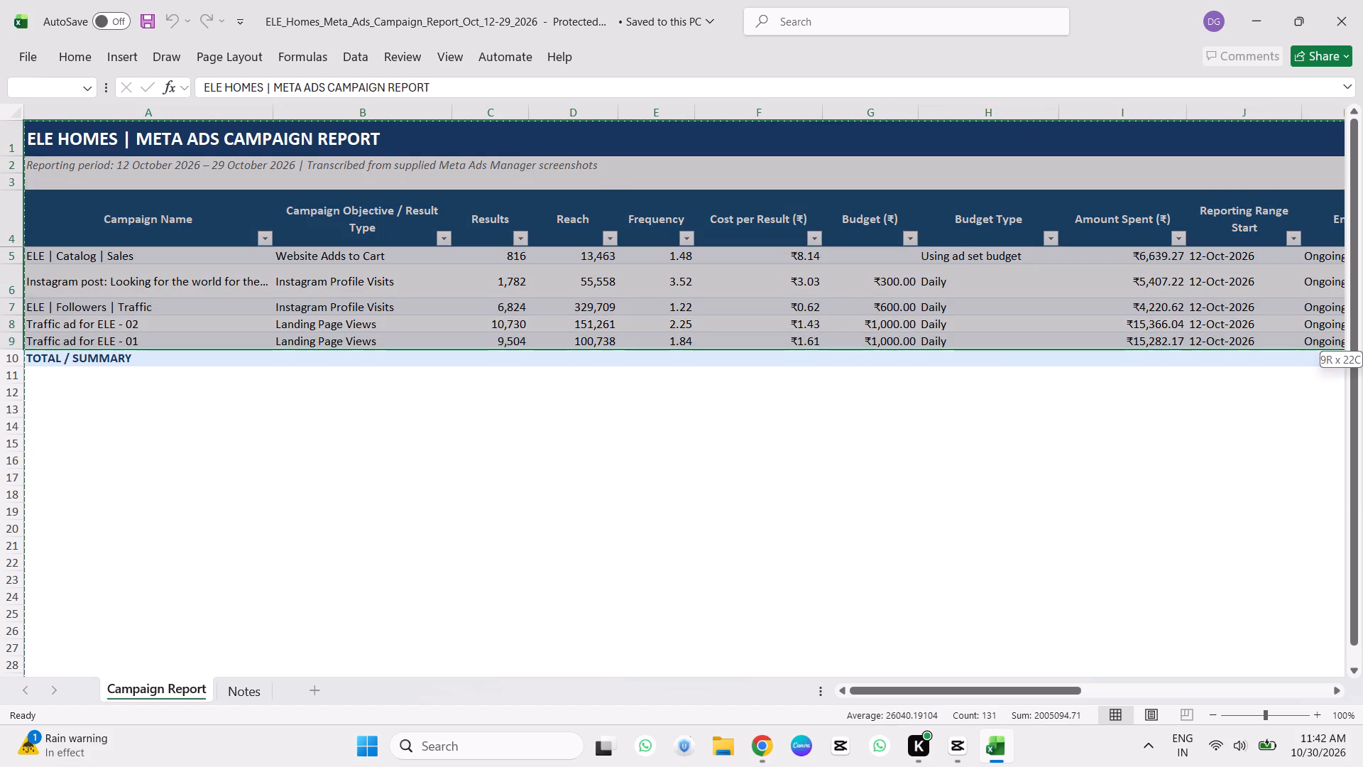
drag(371, 340, 378, 350)
drag(1034, 692, 1088, 697)
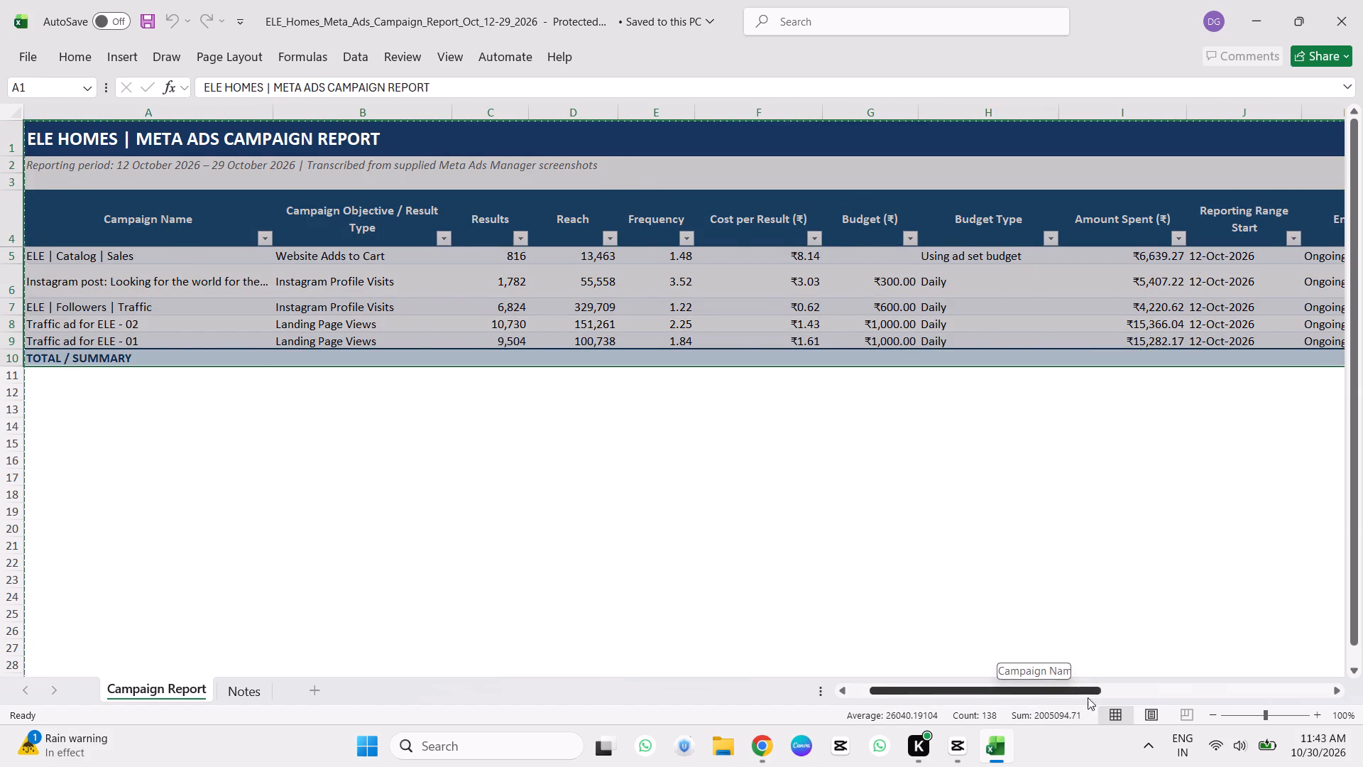
drag(1088, 697, 1362, 734)
key(ctrl+c)
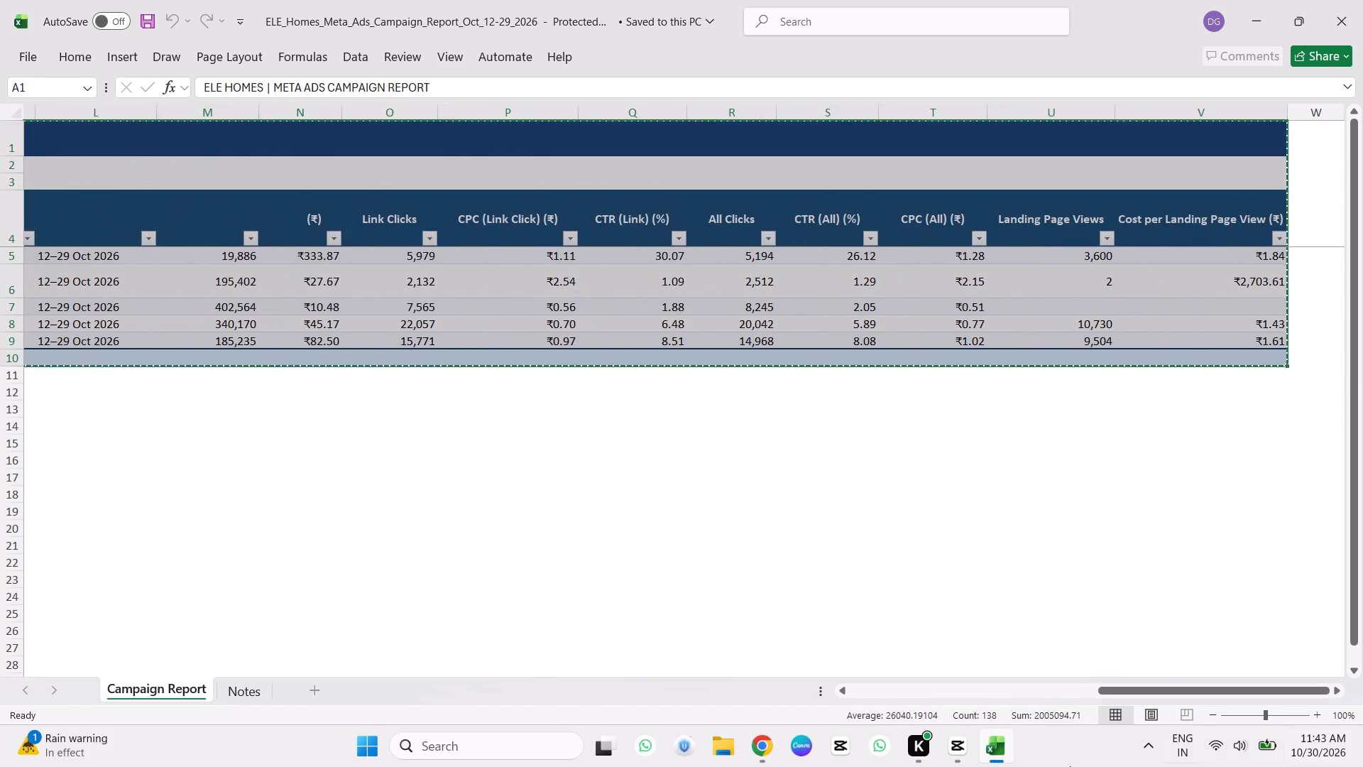
key(ctrl+c)
key(ctrl+c)
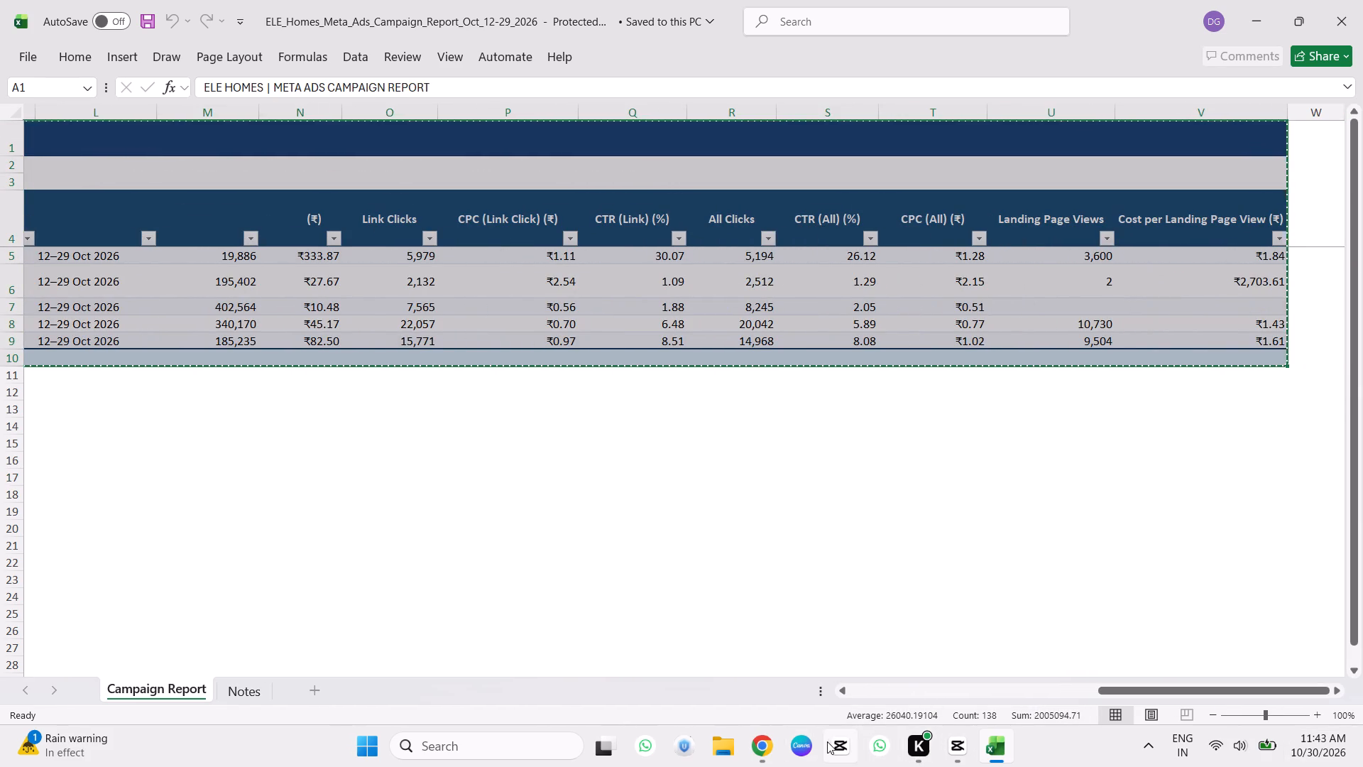
Switch to Chrome and open Google Sheets in a new tab.
click(763, 745)
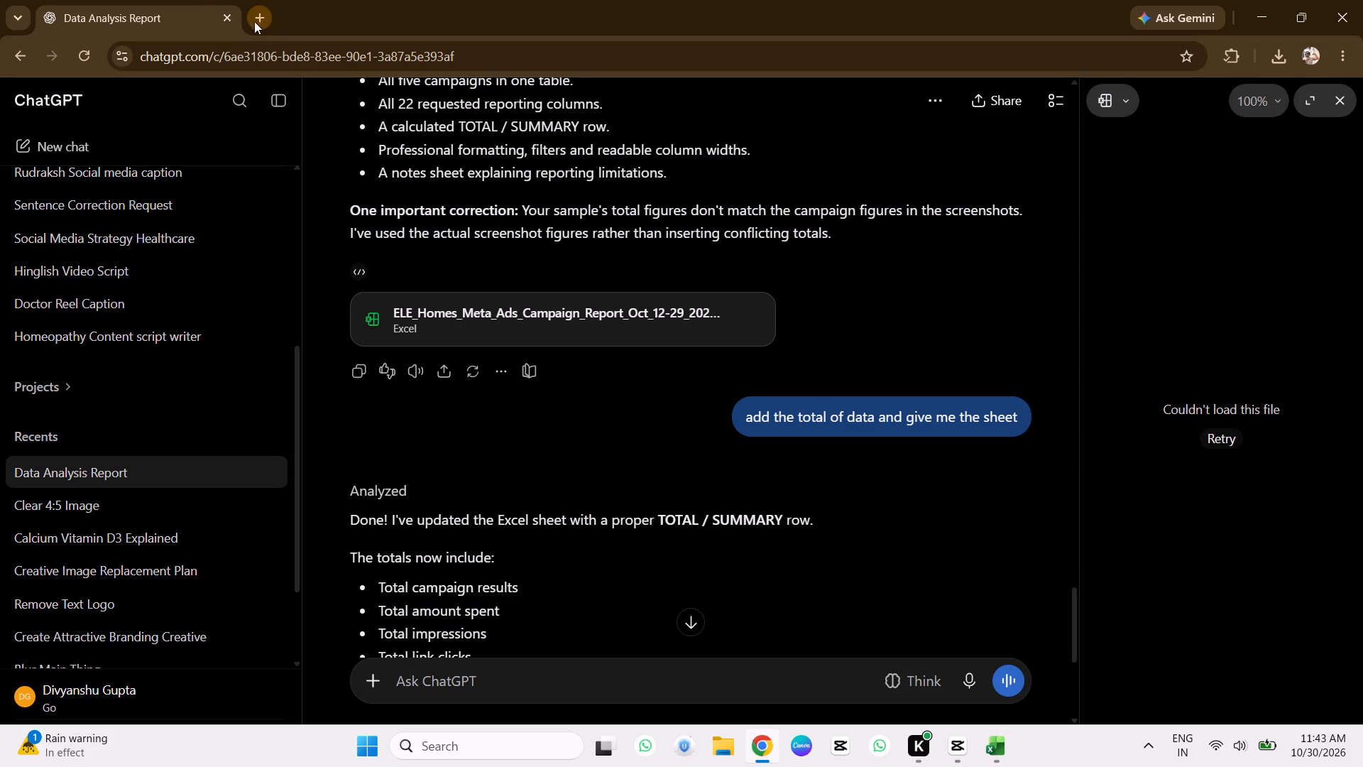
click(254, 20)
click(1288, 131)
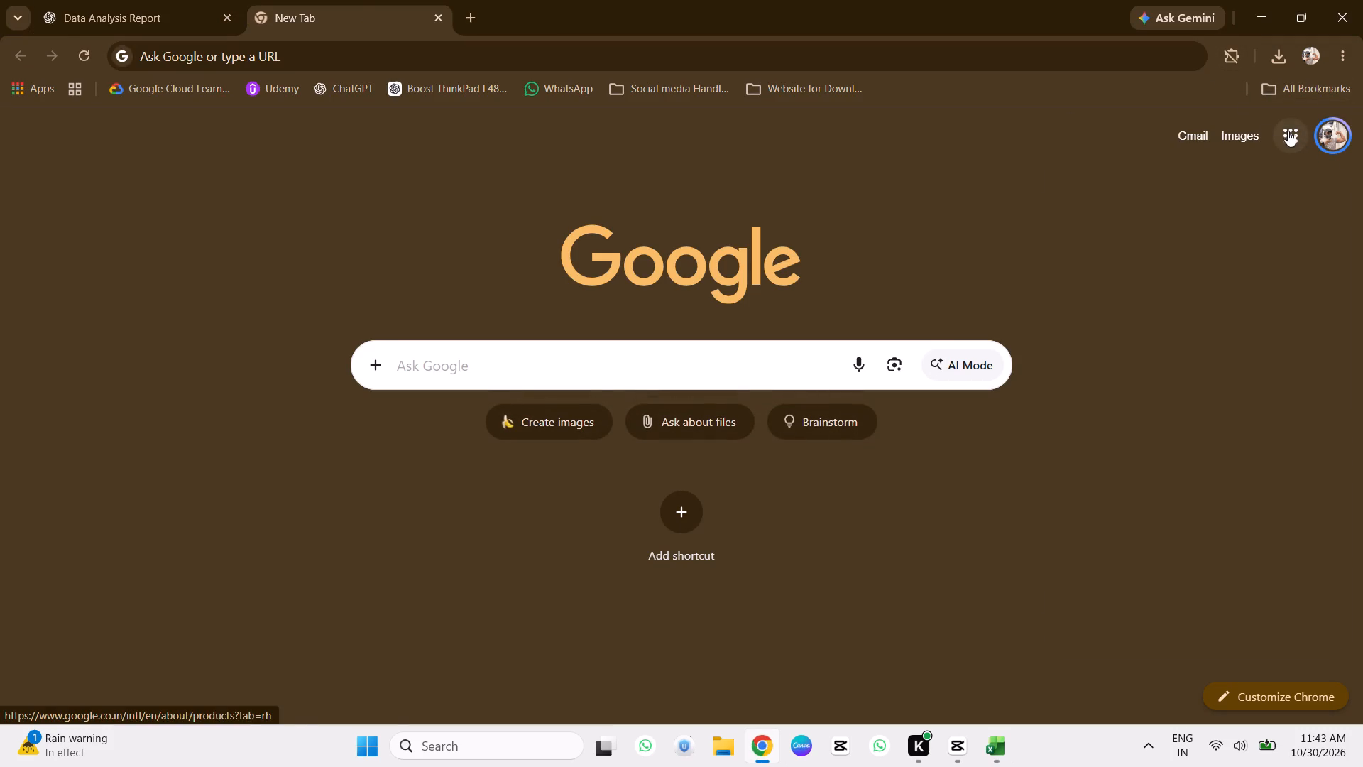
click(1301, 609)
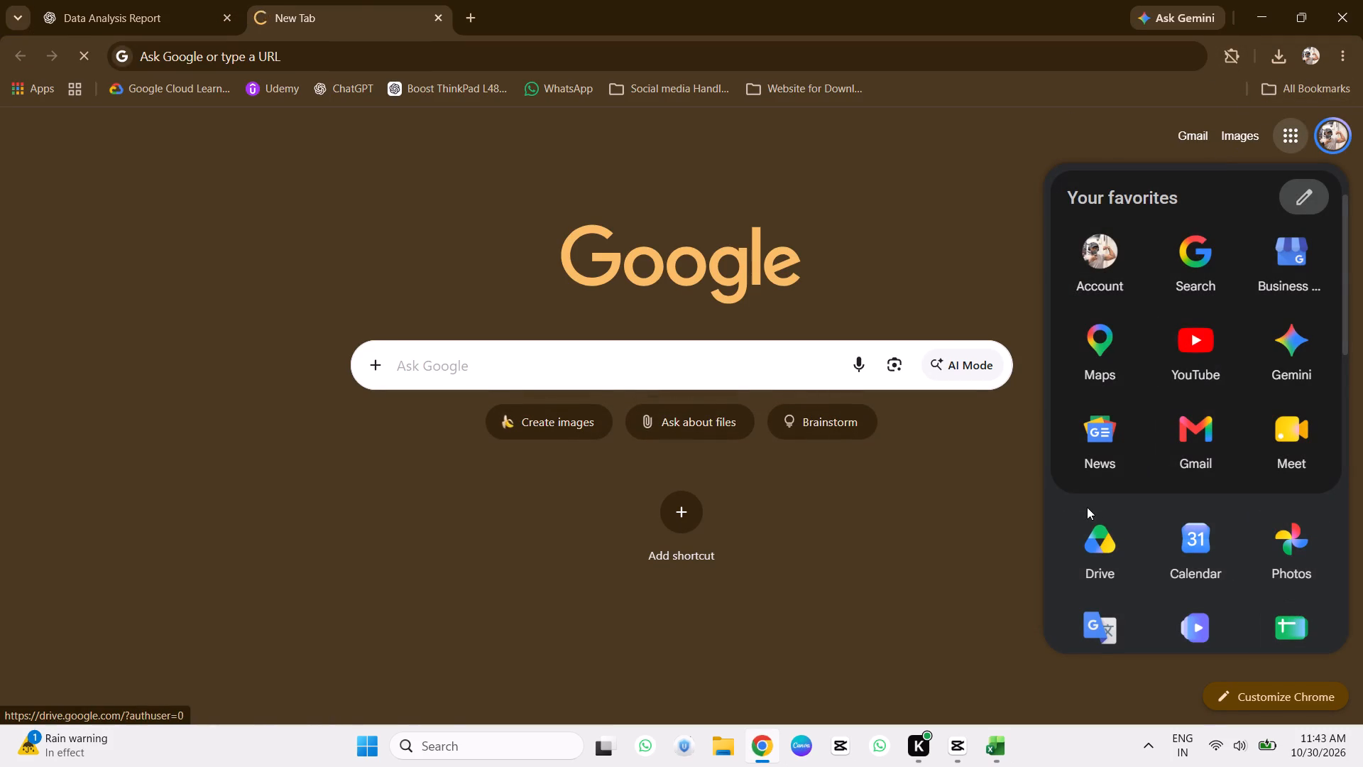
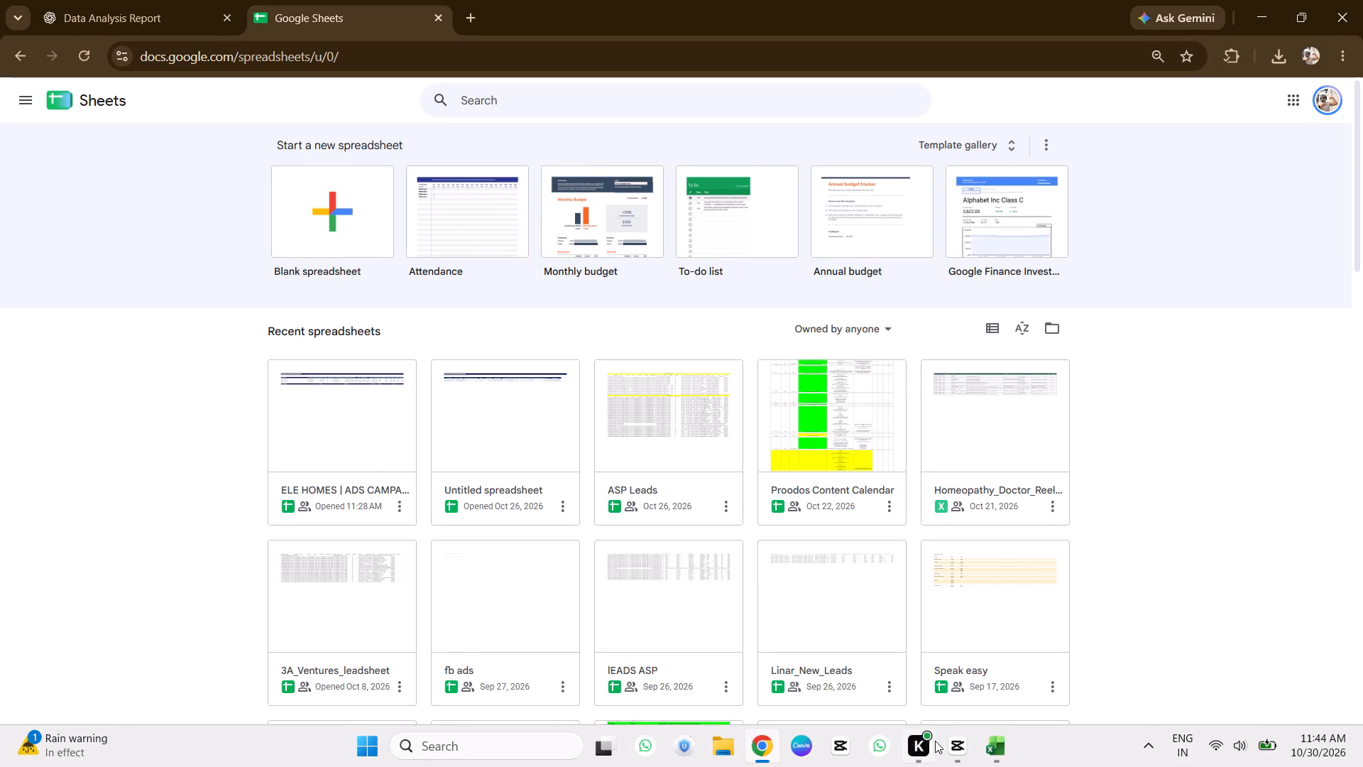
Open the existing Untitled spreadsheet from the recent spreadsheets.
drag(395, 438, 498, 469)
drag(498, 469, 597, 441)
click(510, 455)
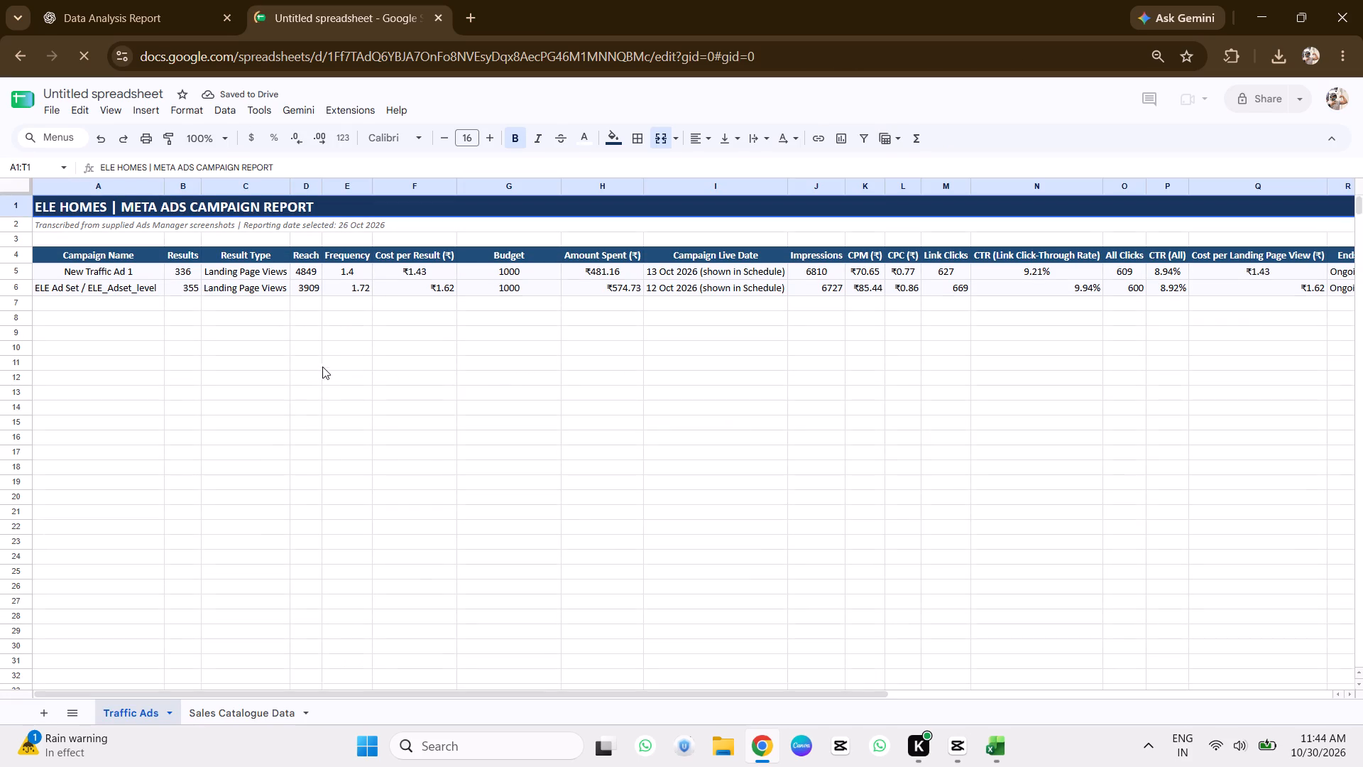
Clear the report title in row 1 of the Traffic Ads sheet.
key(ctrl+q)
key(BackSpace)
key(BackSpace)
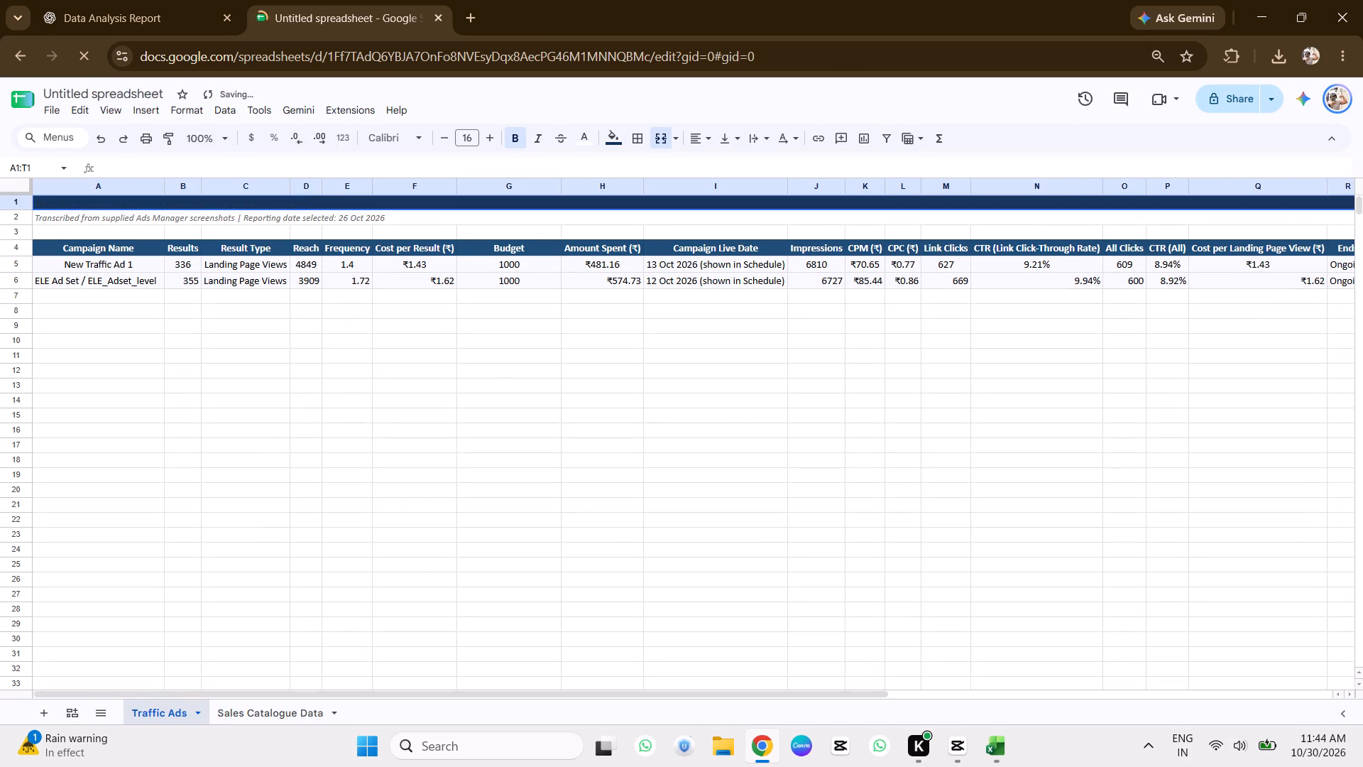
Delete the Sales Catalogue Data sheet from the spreadsheet.
click(296, 712)
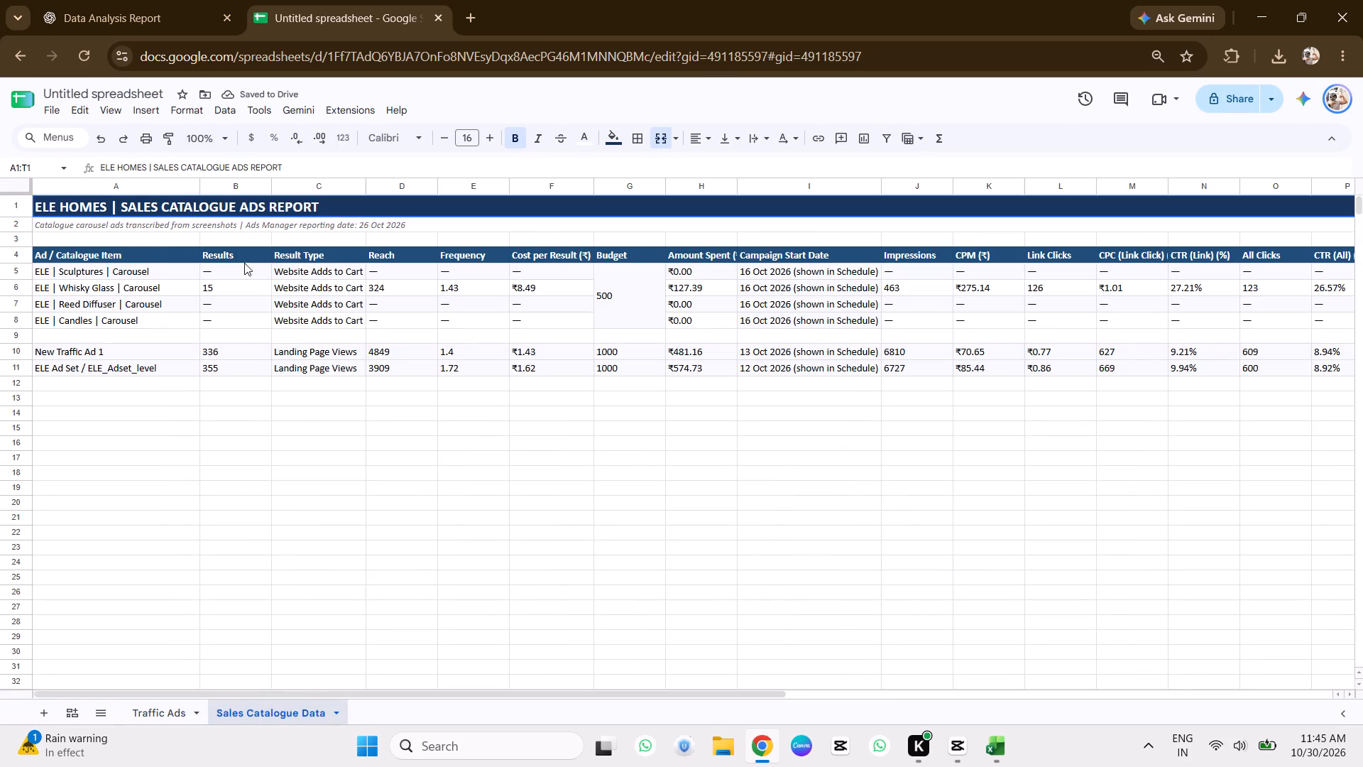
click(338, 713)
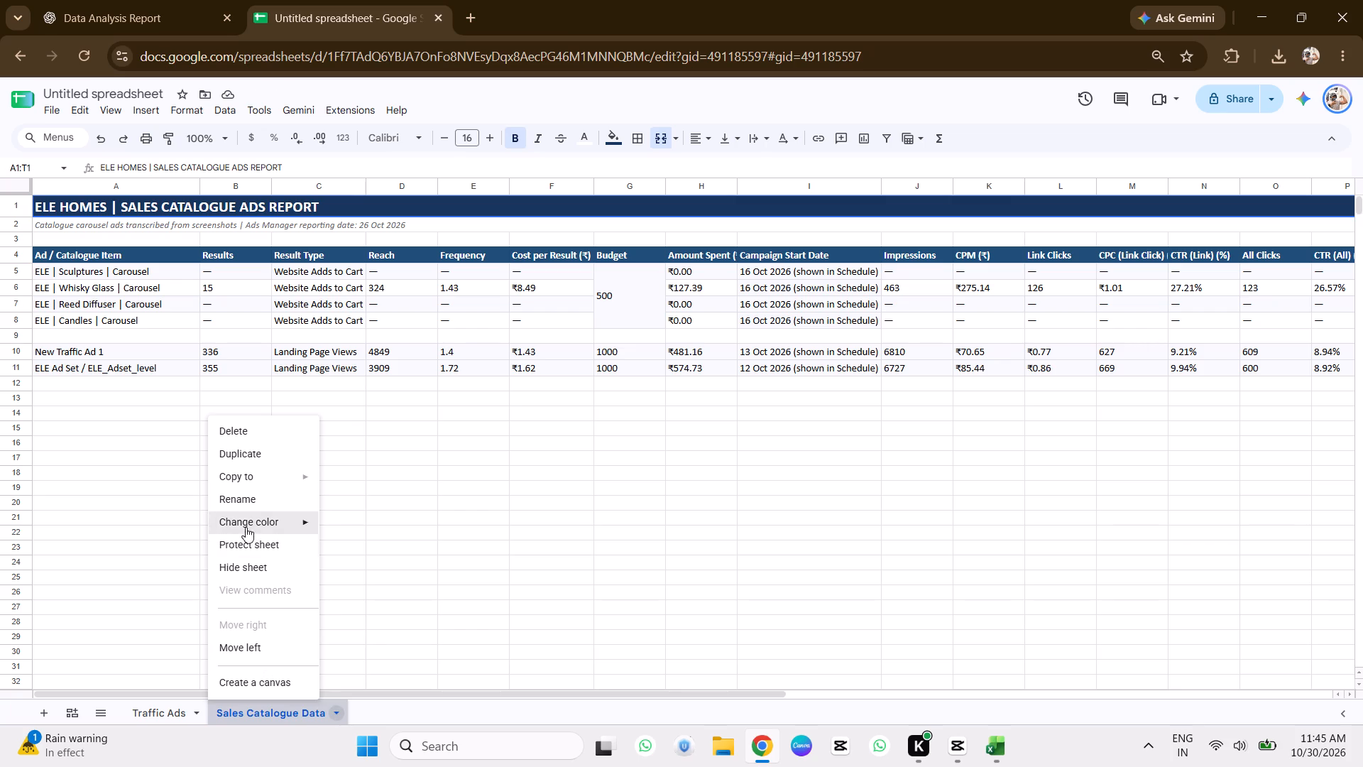
click(254, 427)
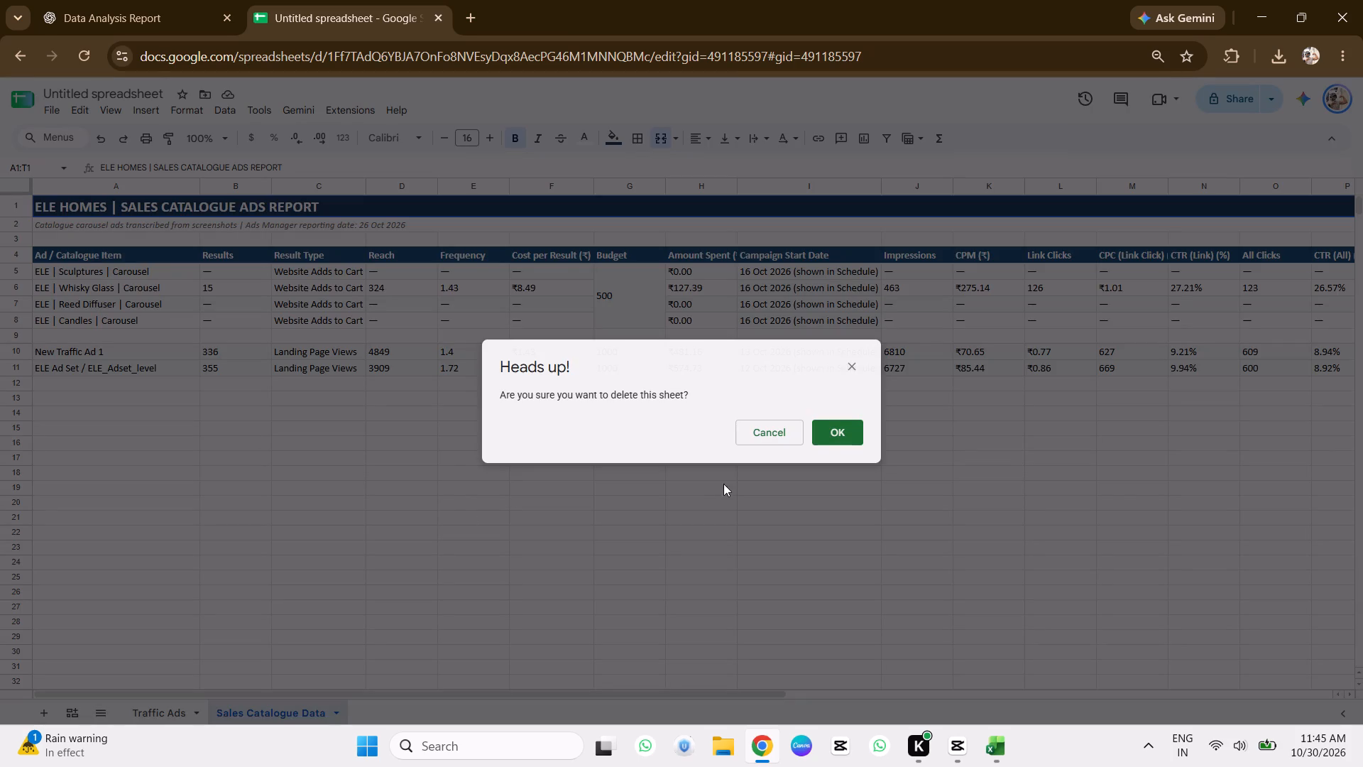
click(845, 430)
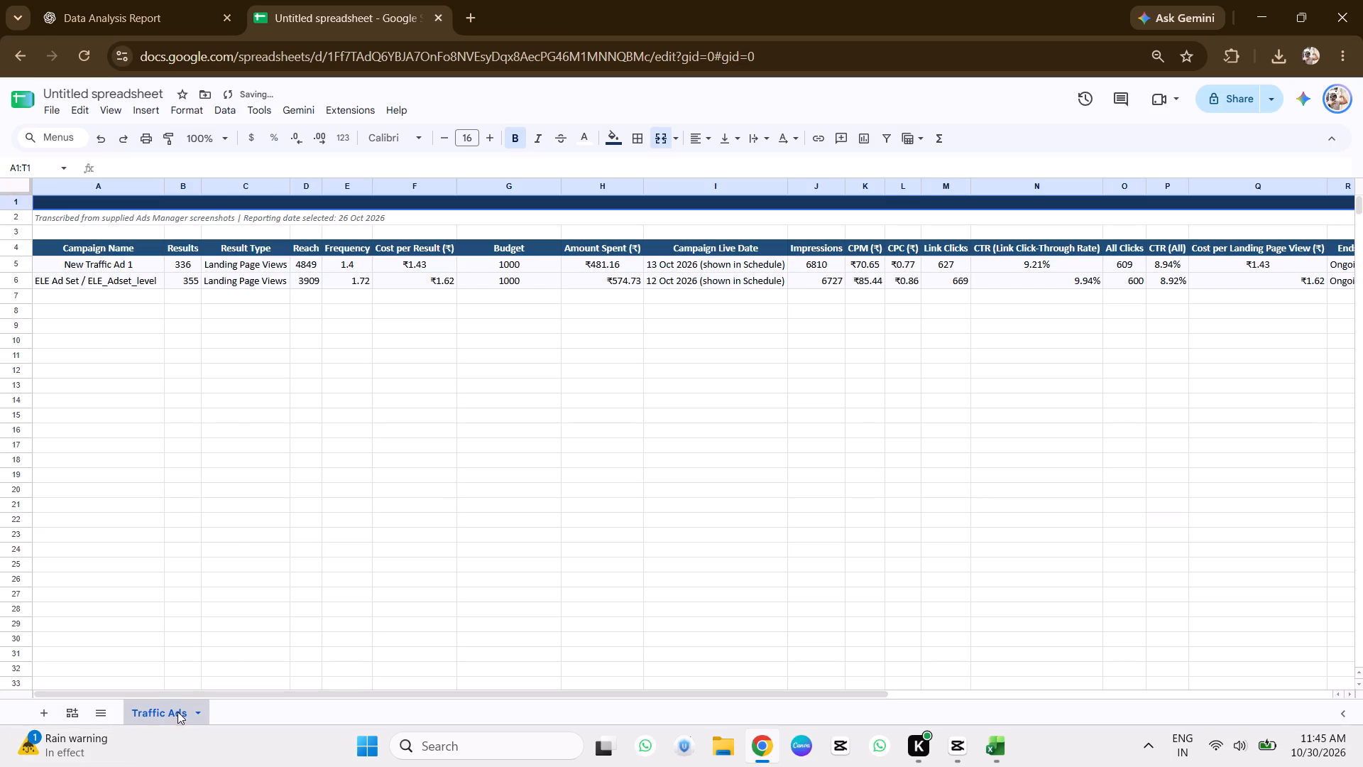
Add a new blank sheet alongside the Traffic Ads sheet.
click(195, 710)
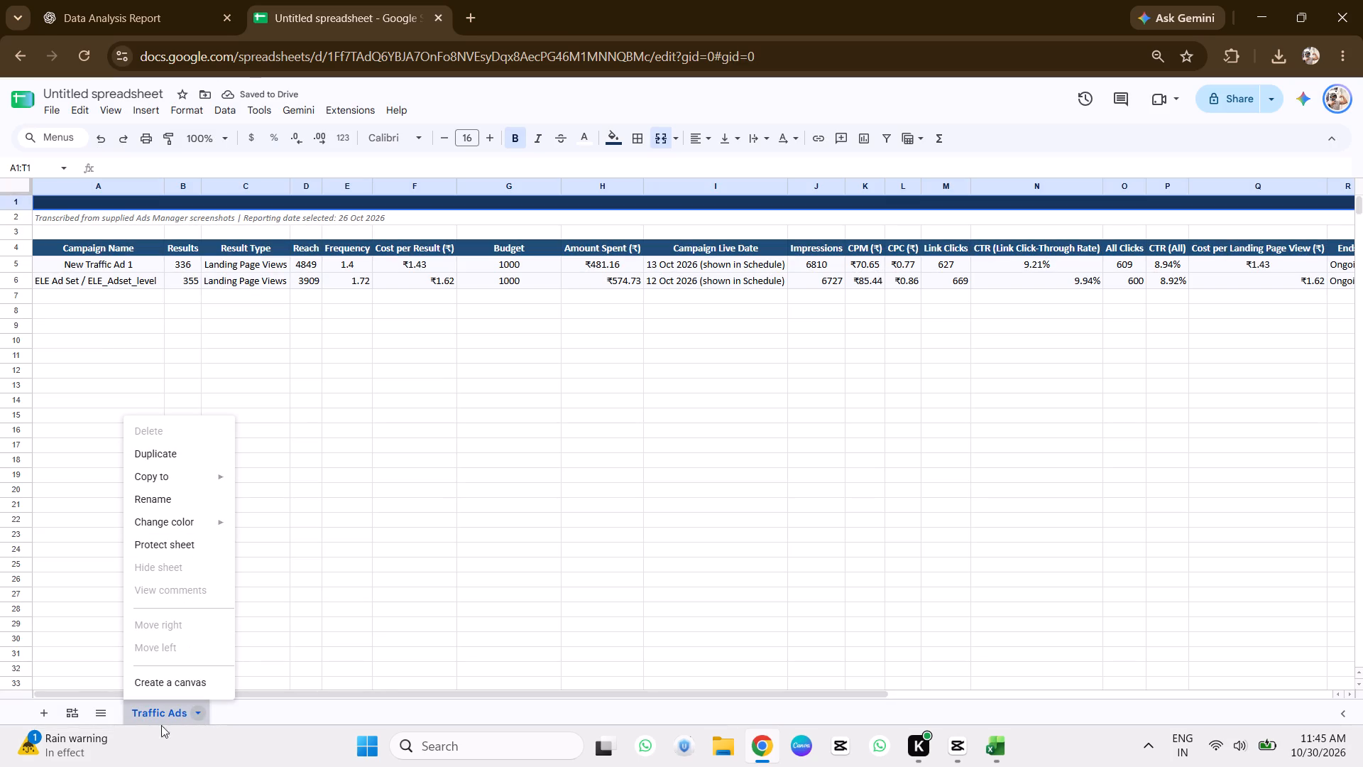
click(37, 717)
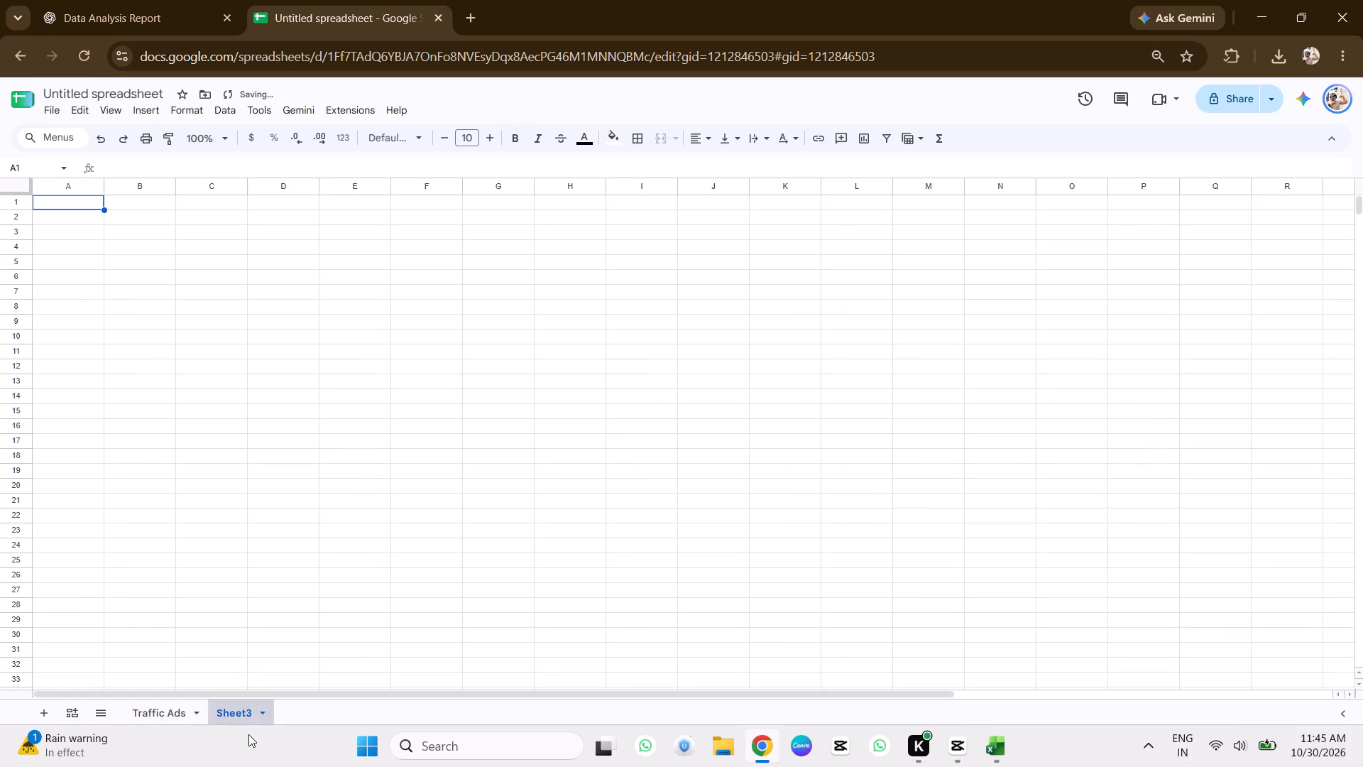
Delete the old Traffic Ads sheet, leaving only the new blank sheet.
click(195, 704)
click(194, 706)
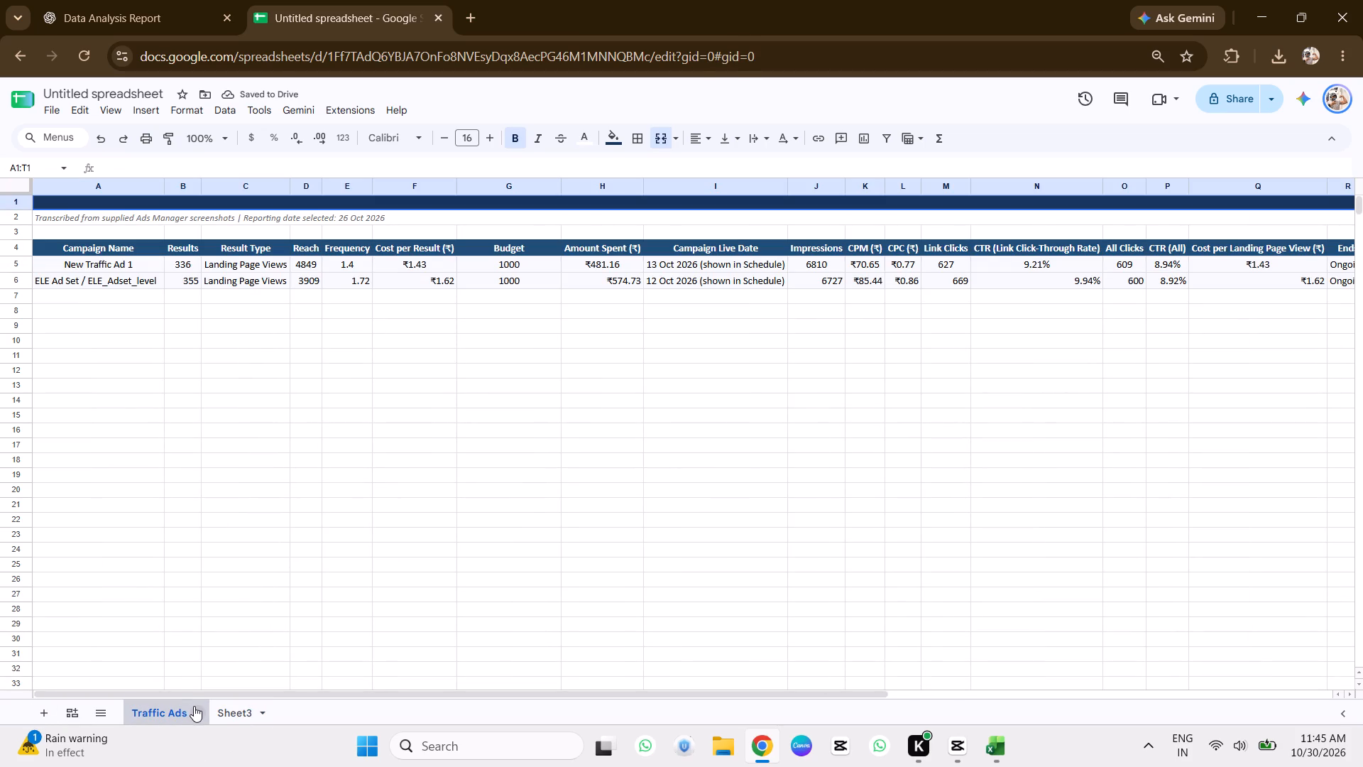
click(195, 712)
click(175, 412)
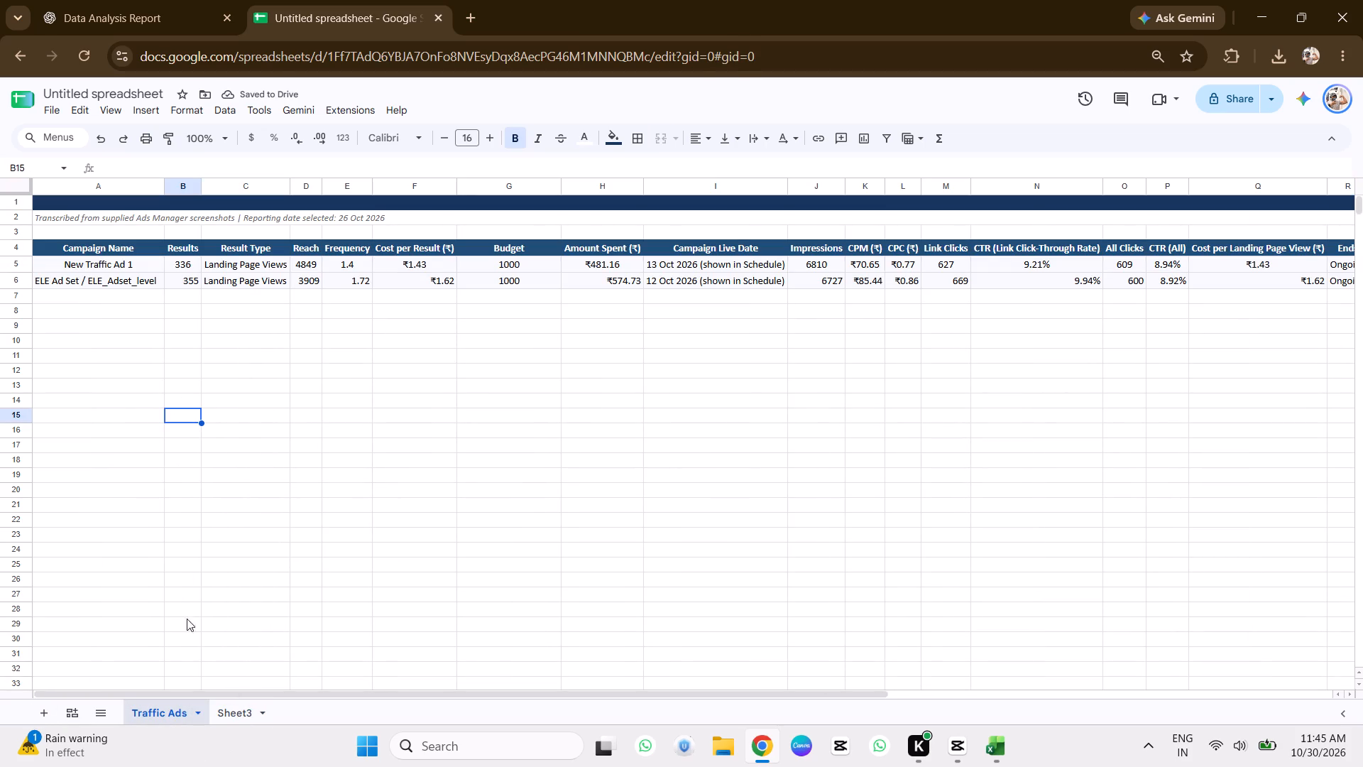
drag(198, 694, 192, 707)
click(192, 714)
click(160, 430)
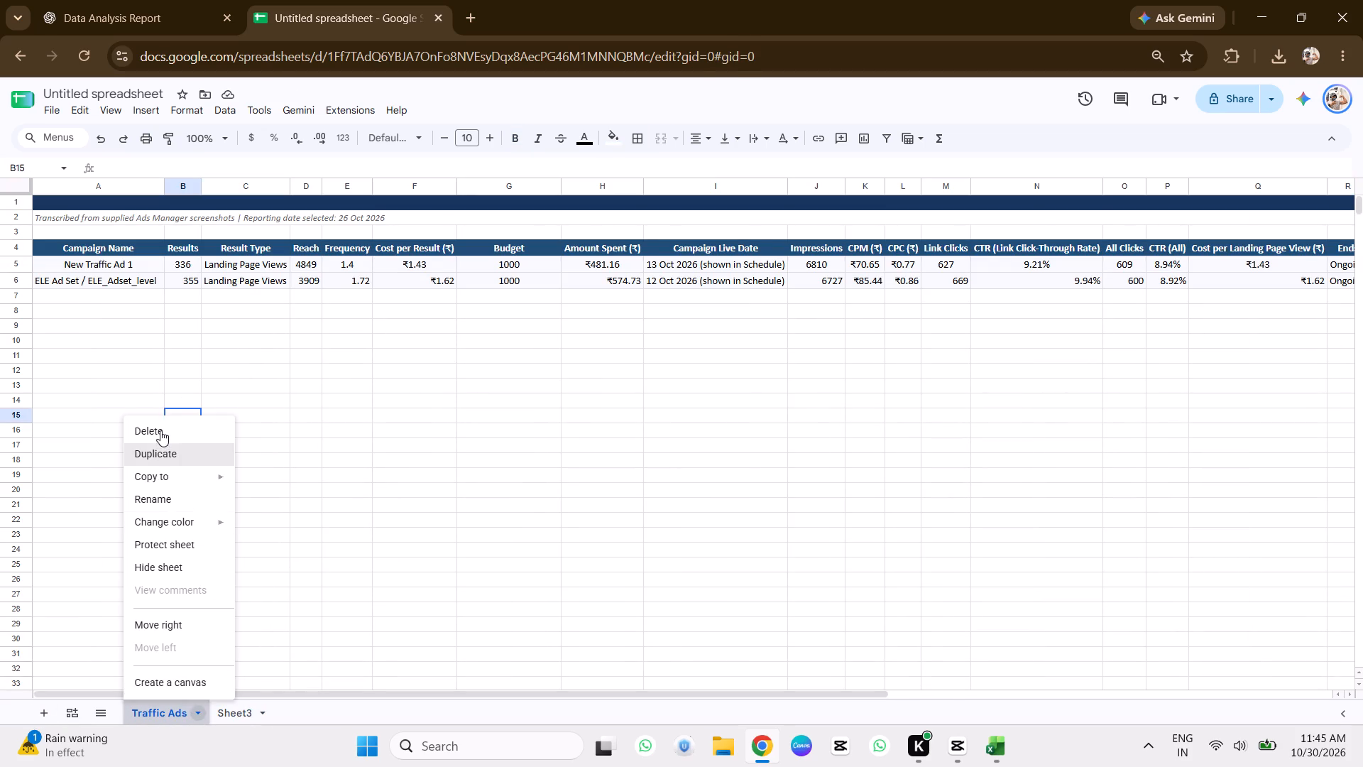
click(844, 440)
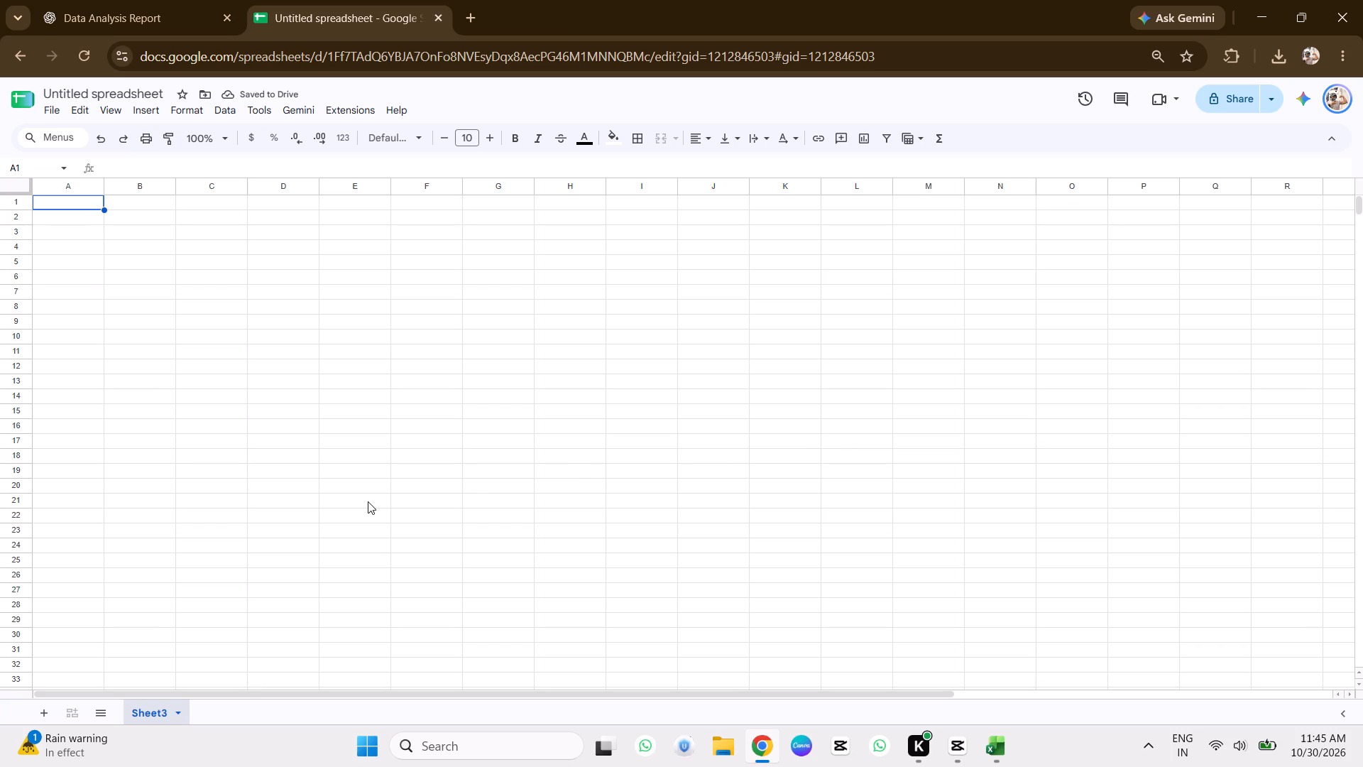
Paste the copied Meta Ads campaign report into the blank sheet starting at cell A1.
scroll(250, 397, up, 3)
key(ctrl+v)
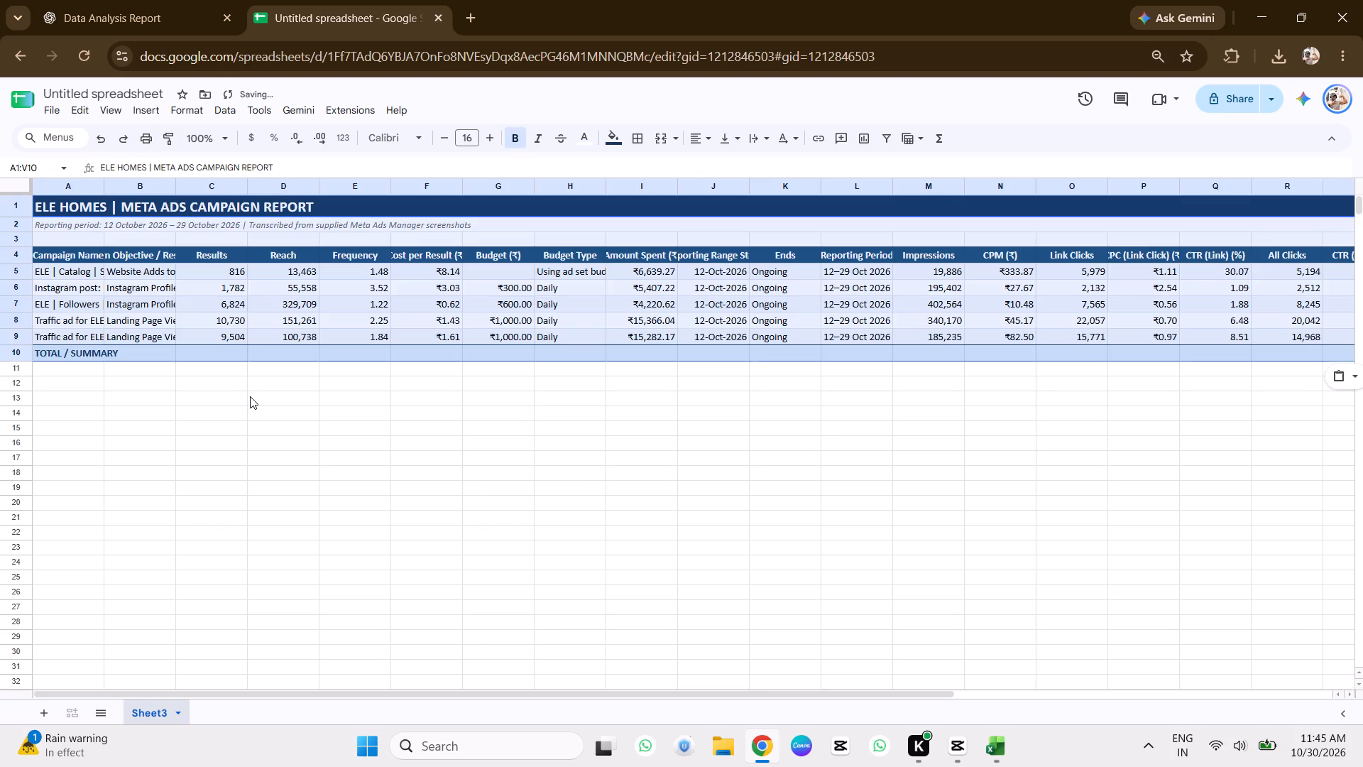
scroll(250, 396, up, 3)
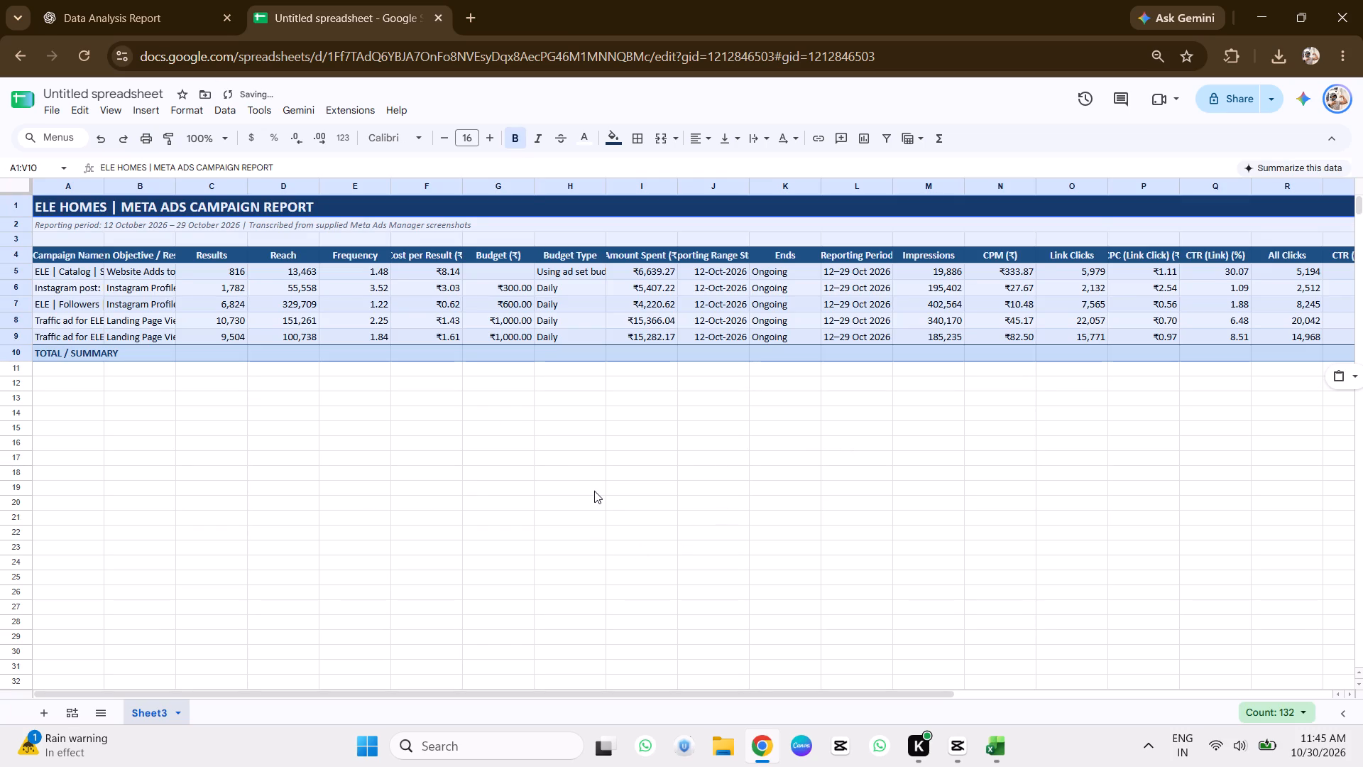
click(594, 491)
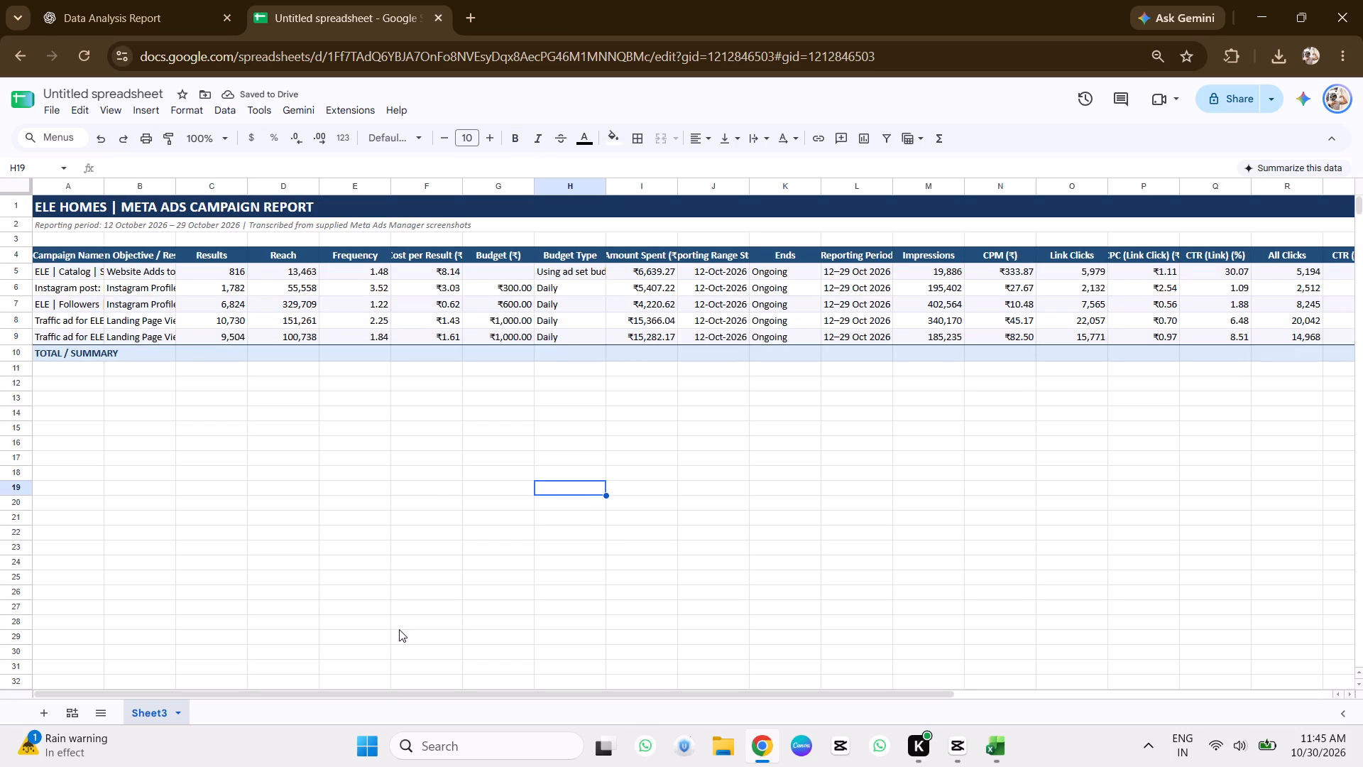
Auto-fit the width of all the sheet's columns to their contents.
click(231, 350)
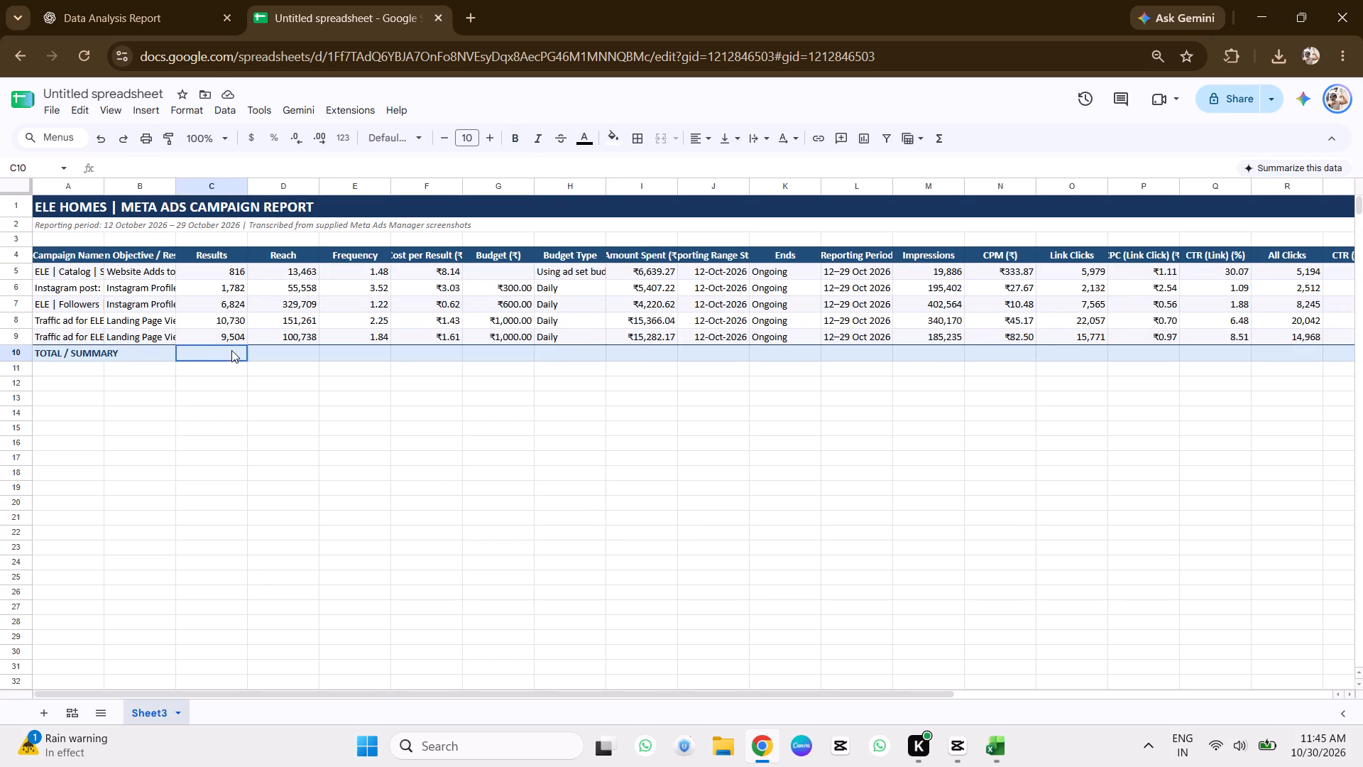
click(15, 179)
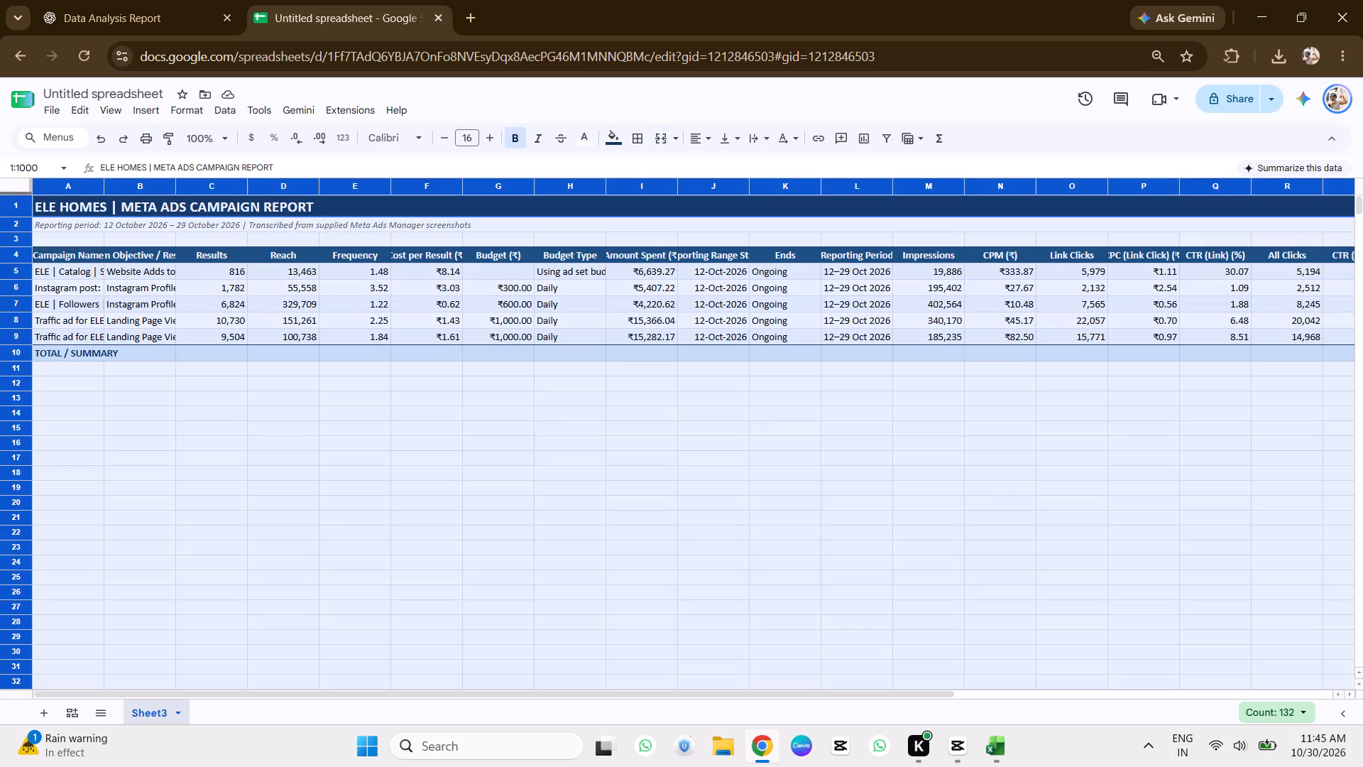
double_click(106, 186)
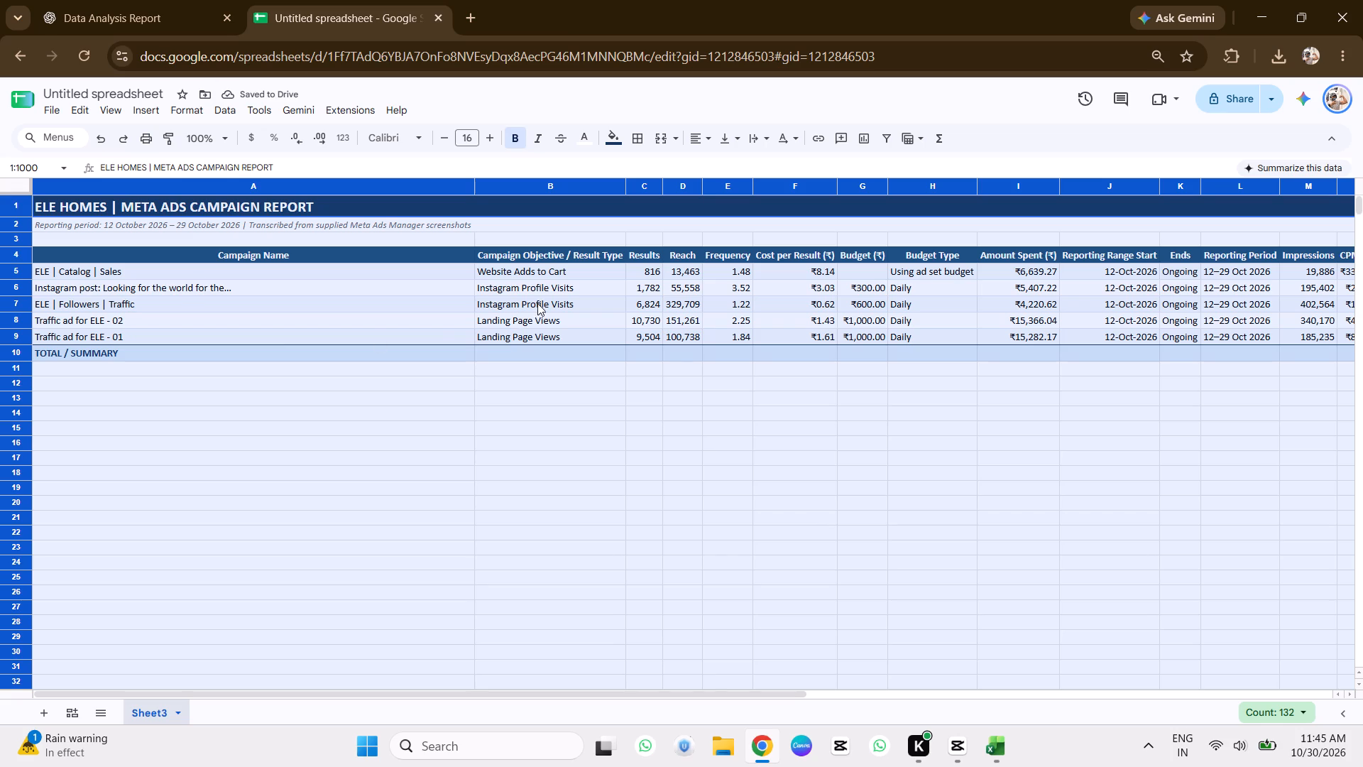
click(430, 451)
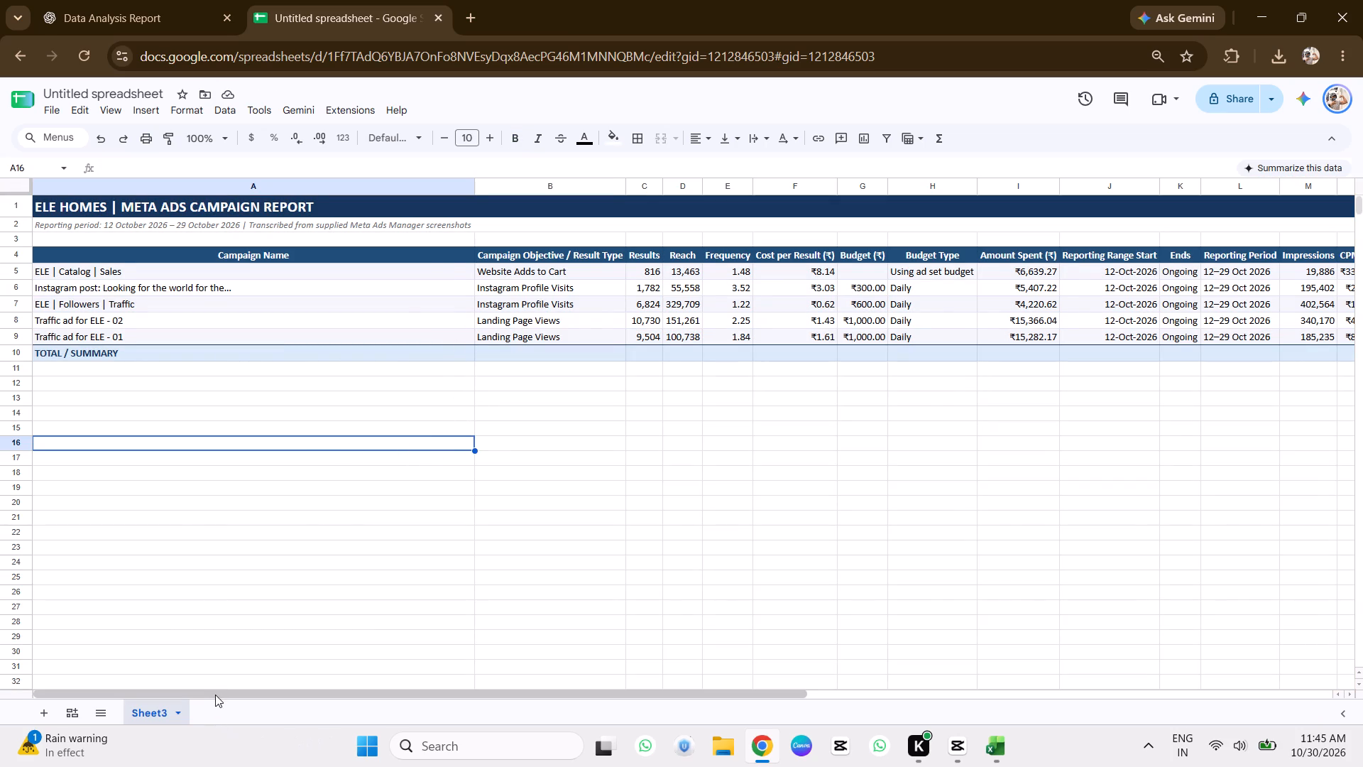
Narrow the Campaign Name column to about two-thirds of its width.
drag(215, 695, 207, 695)
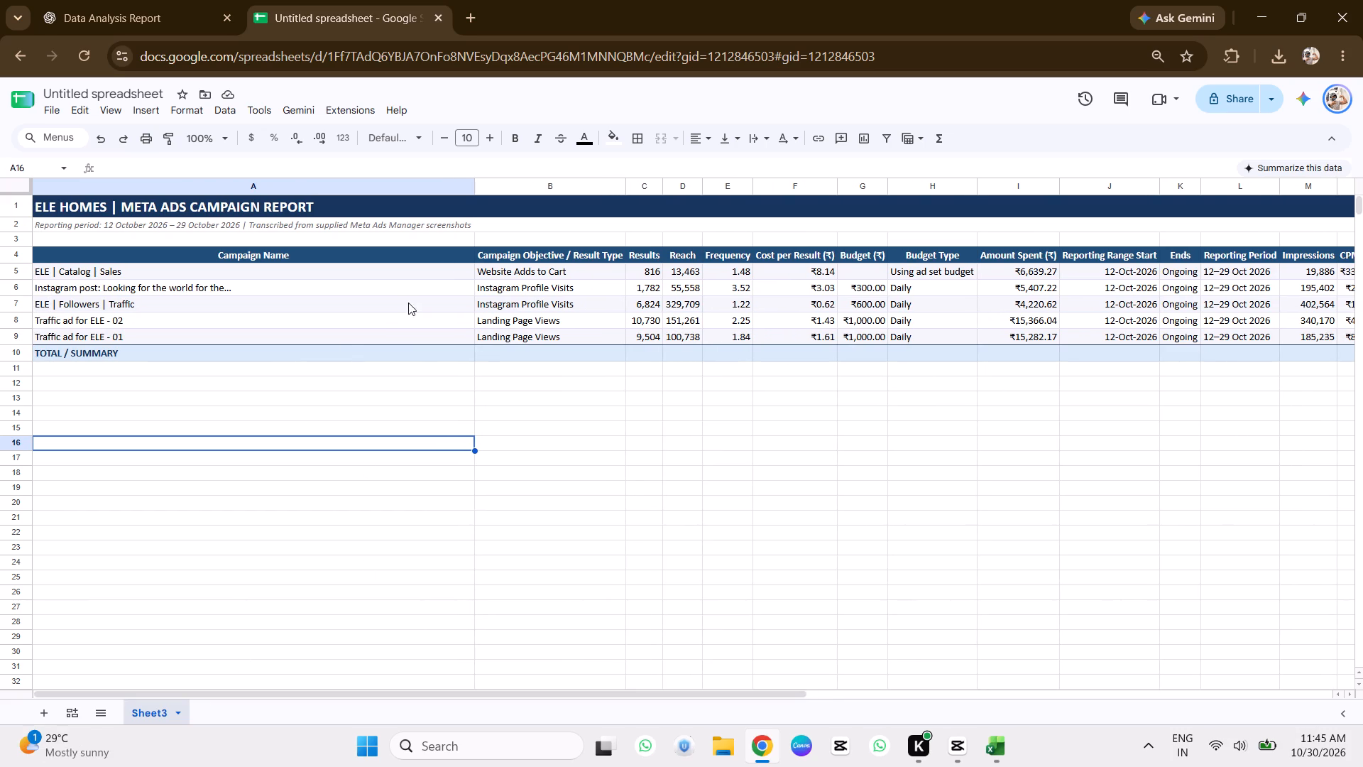
click(417, 224)
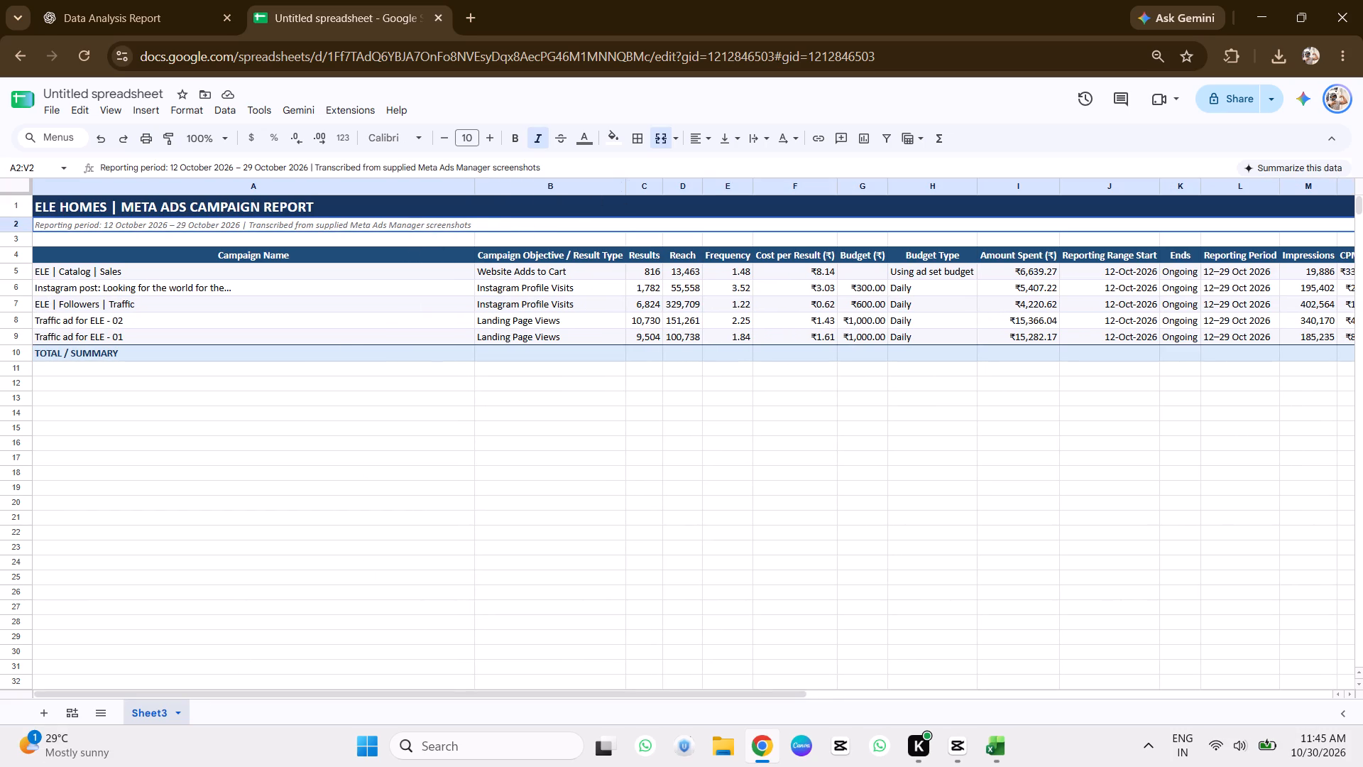
drag(475, 191, 442, 187)
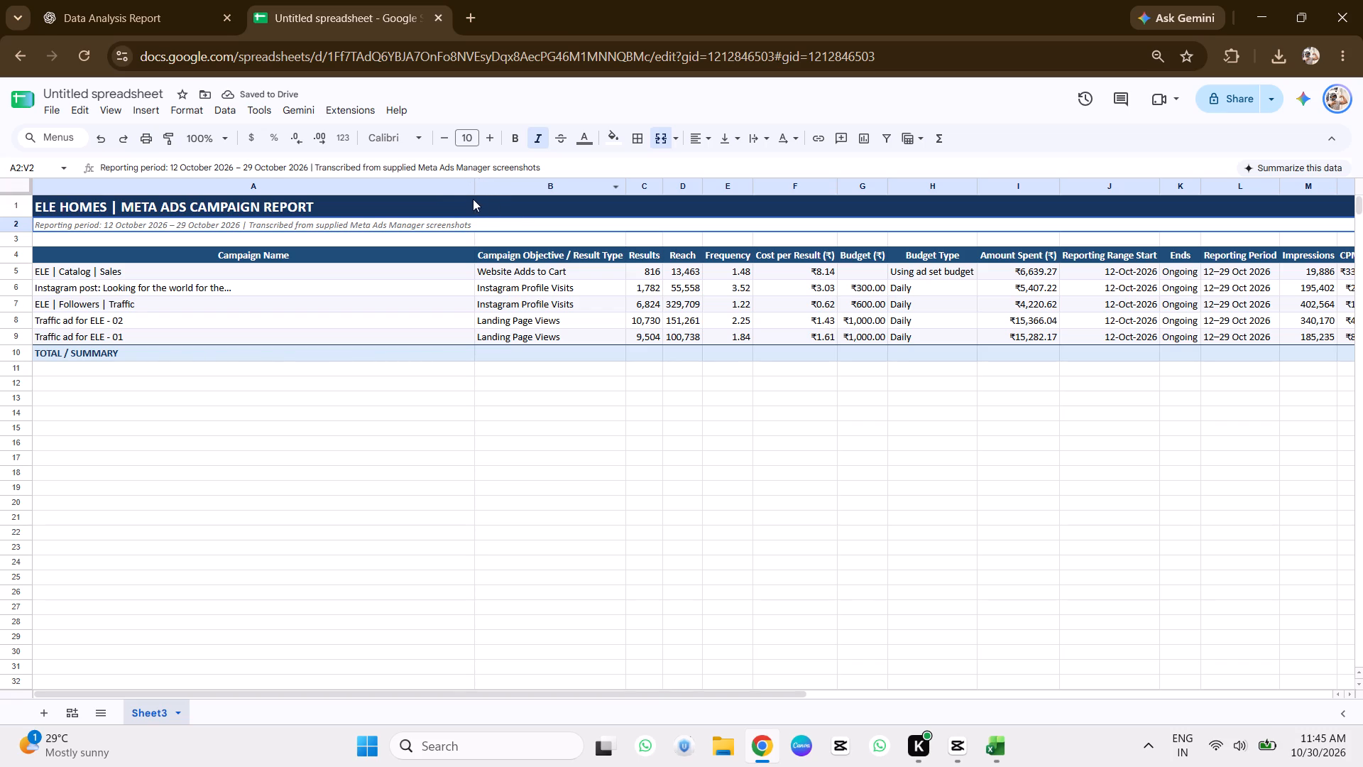
drag(475, 187, 336, 207)
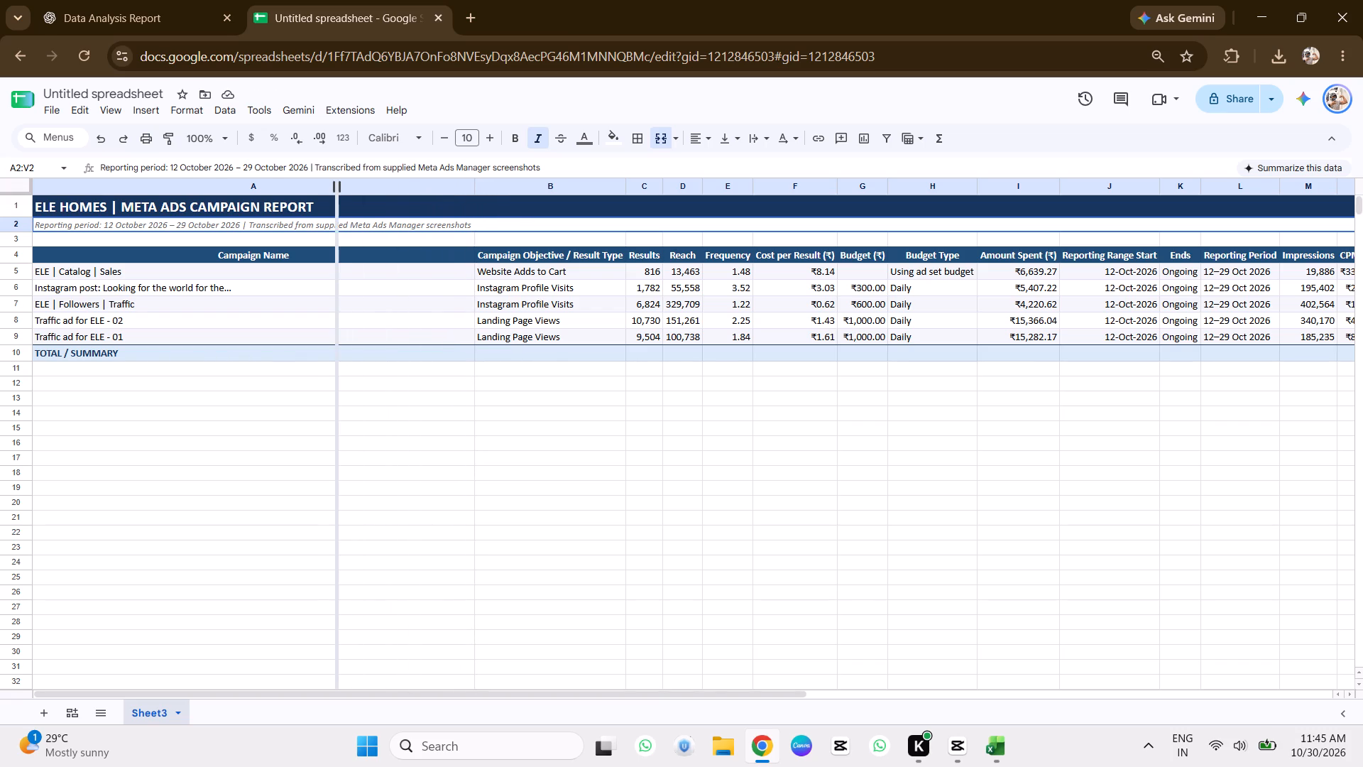
drag(336, 207, 322, 216)
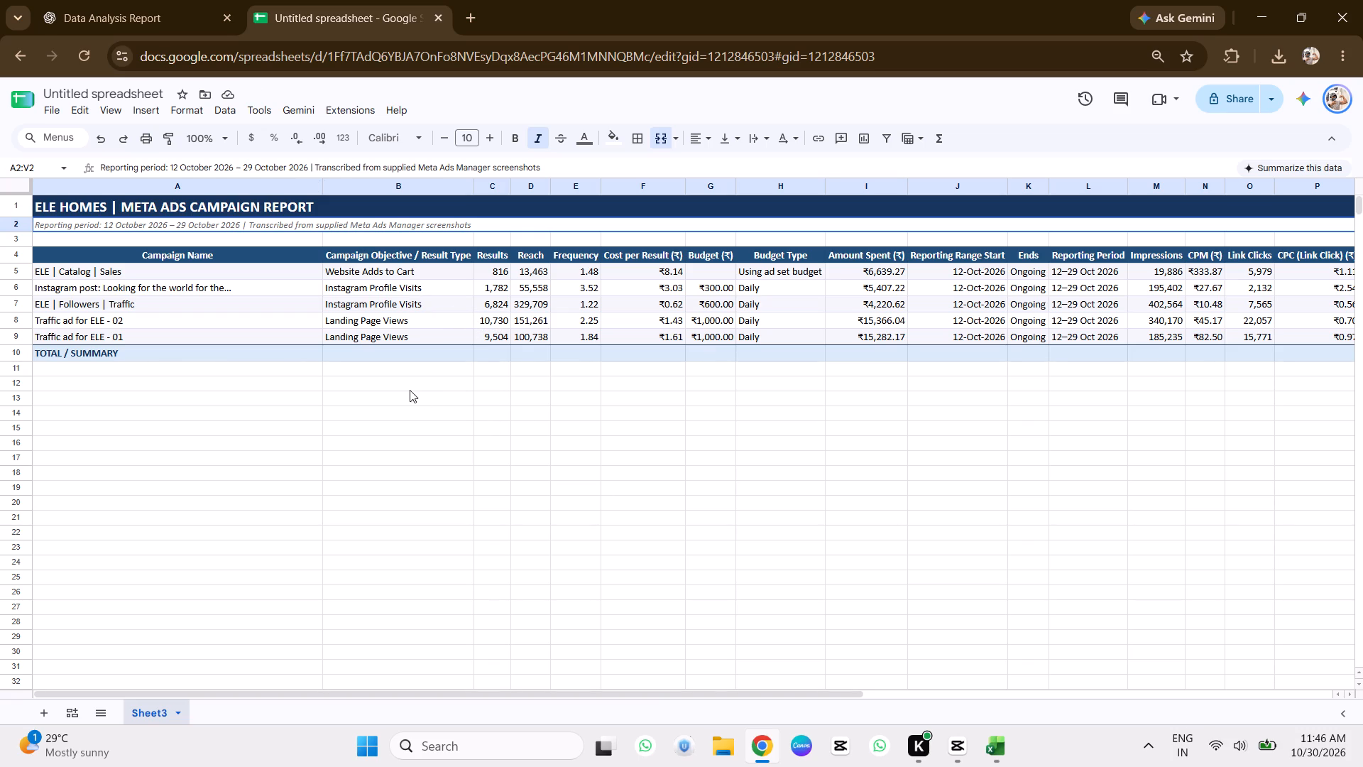
Total the Results values C5:C9 with SUM in the TOTAL / SUMMARY row.
click(507, 361)
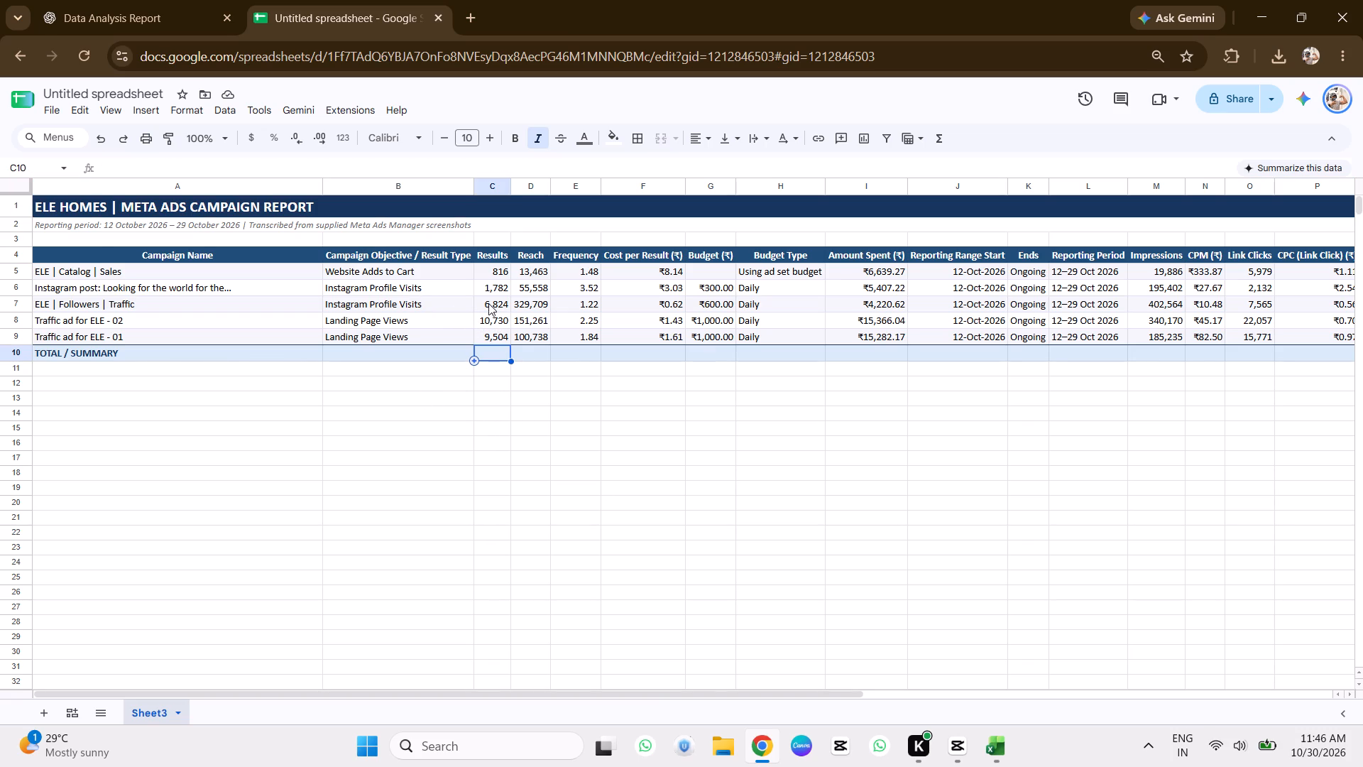
drag(498, 272, 500, 331)
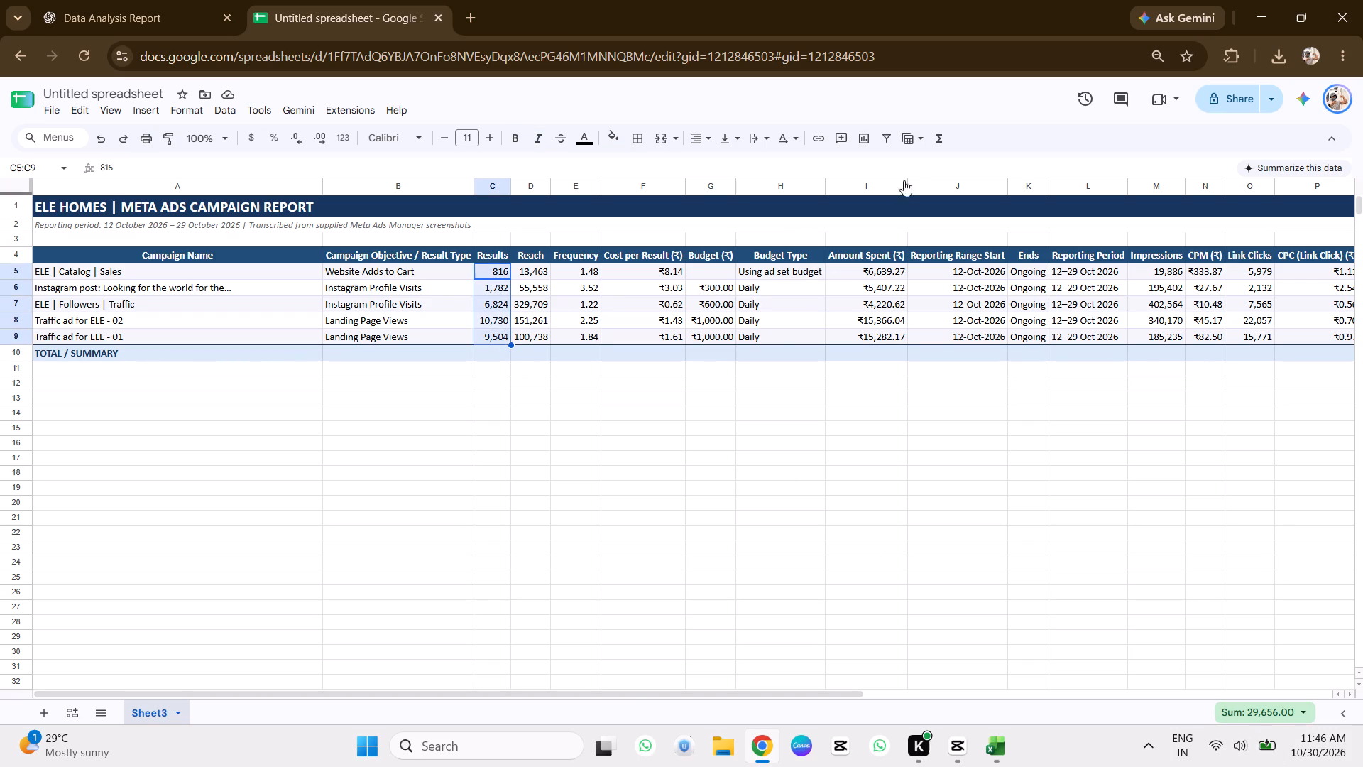
click(936, 150)
click(941, 144)
click(965, 189)
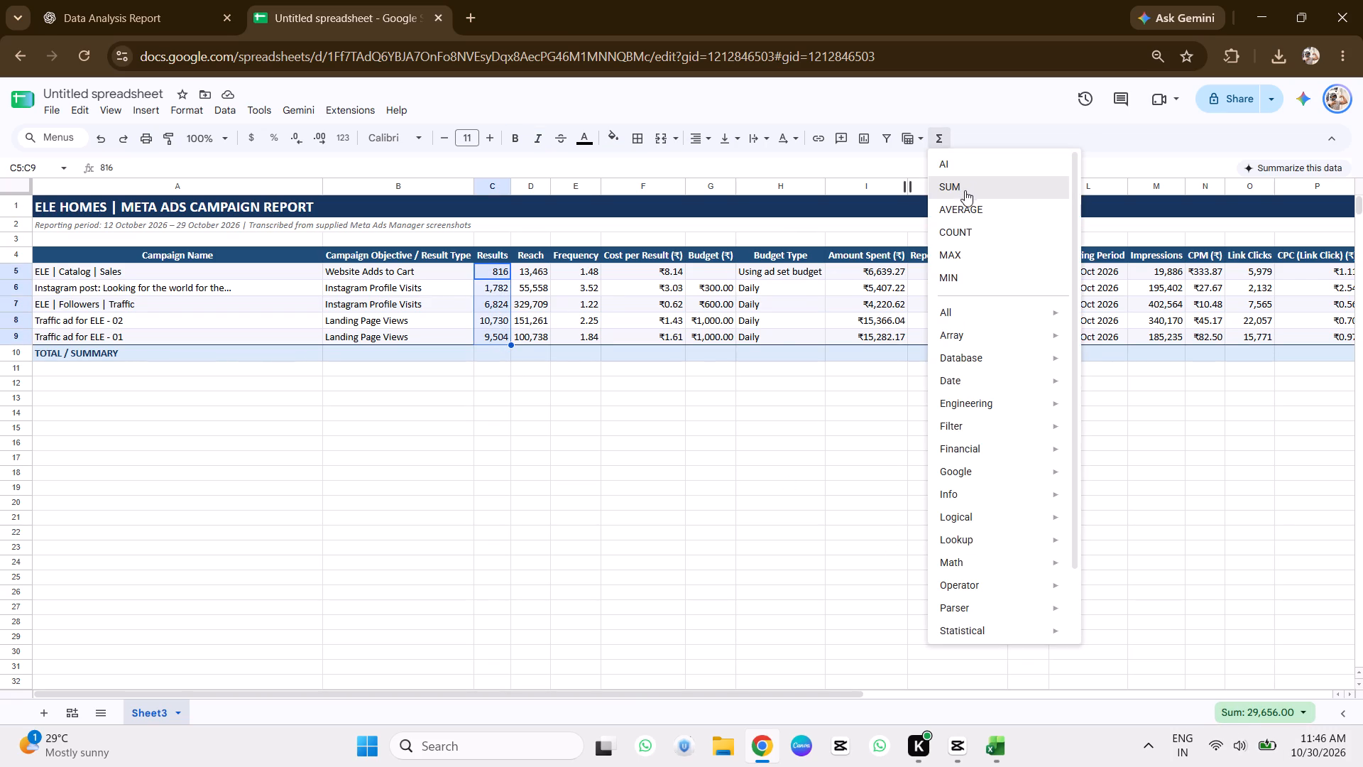
key(Return)
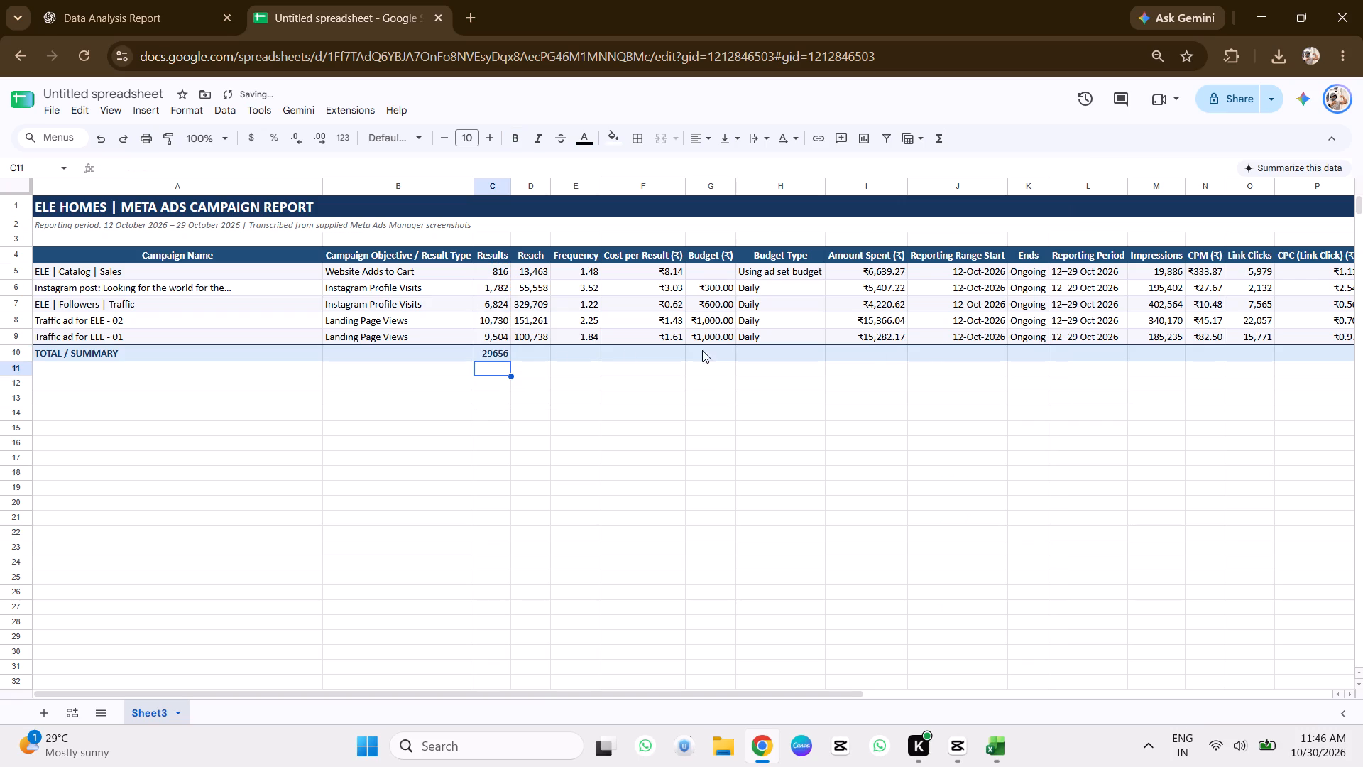
Fill the Results total formula from C10 across the Reach, Frequency and Cost per Result columns to F10.
drag(506, 273, 507, 334)
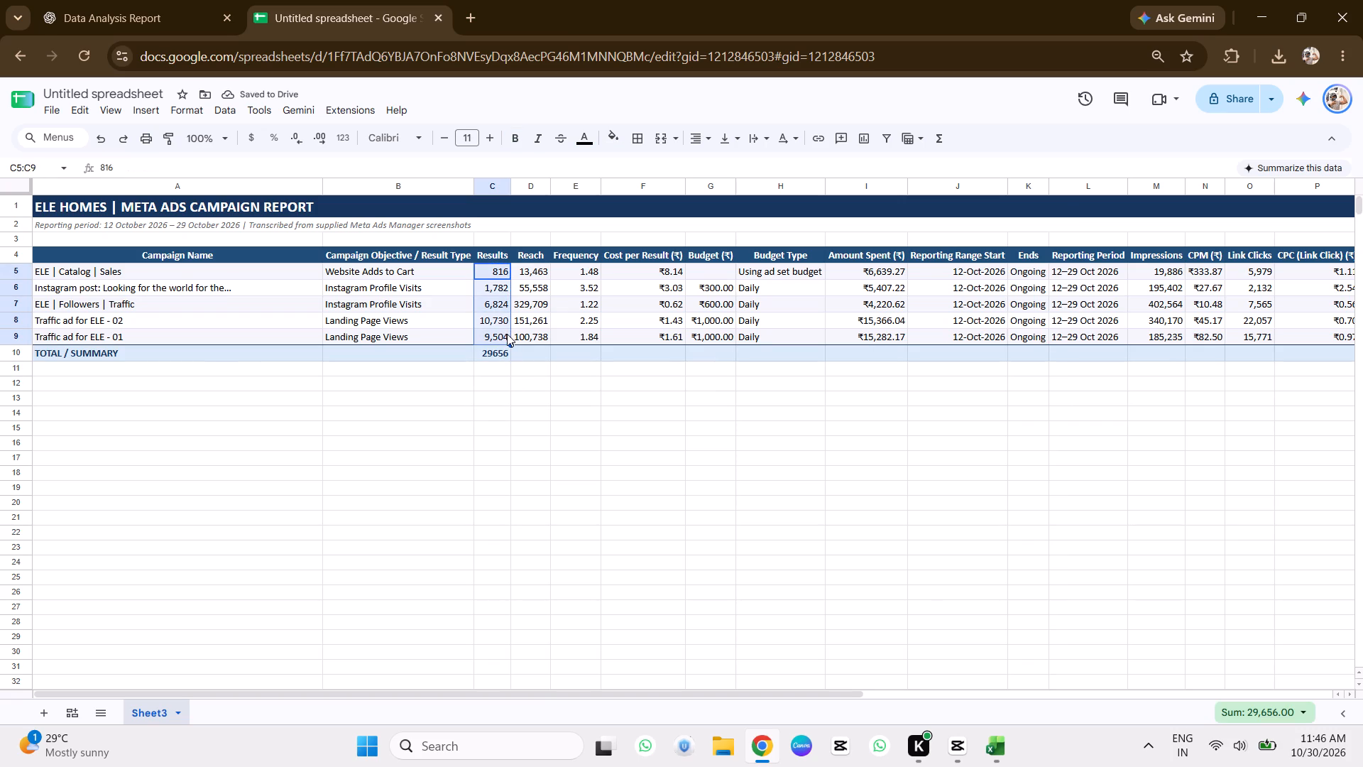
click(505, 352)
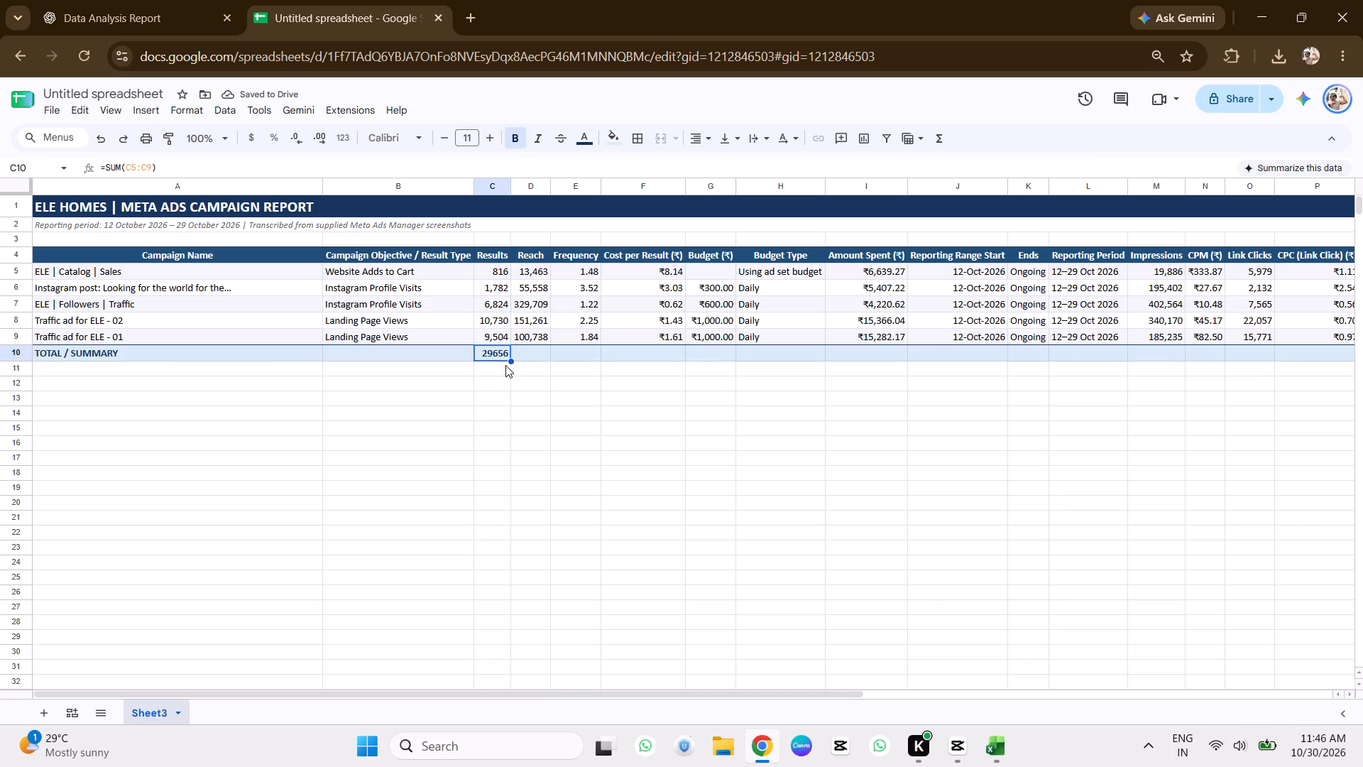
drag(511, 361, 670, 362)
drag(670, 362, 670, 361)
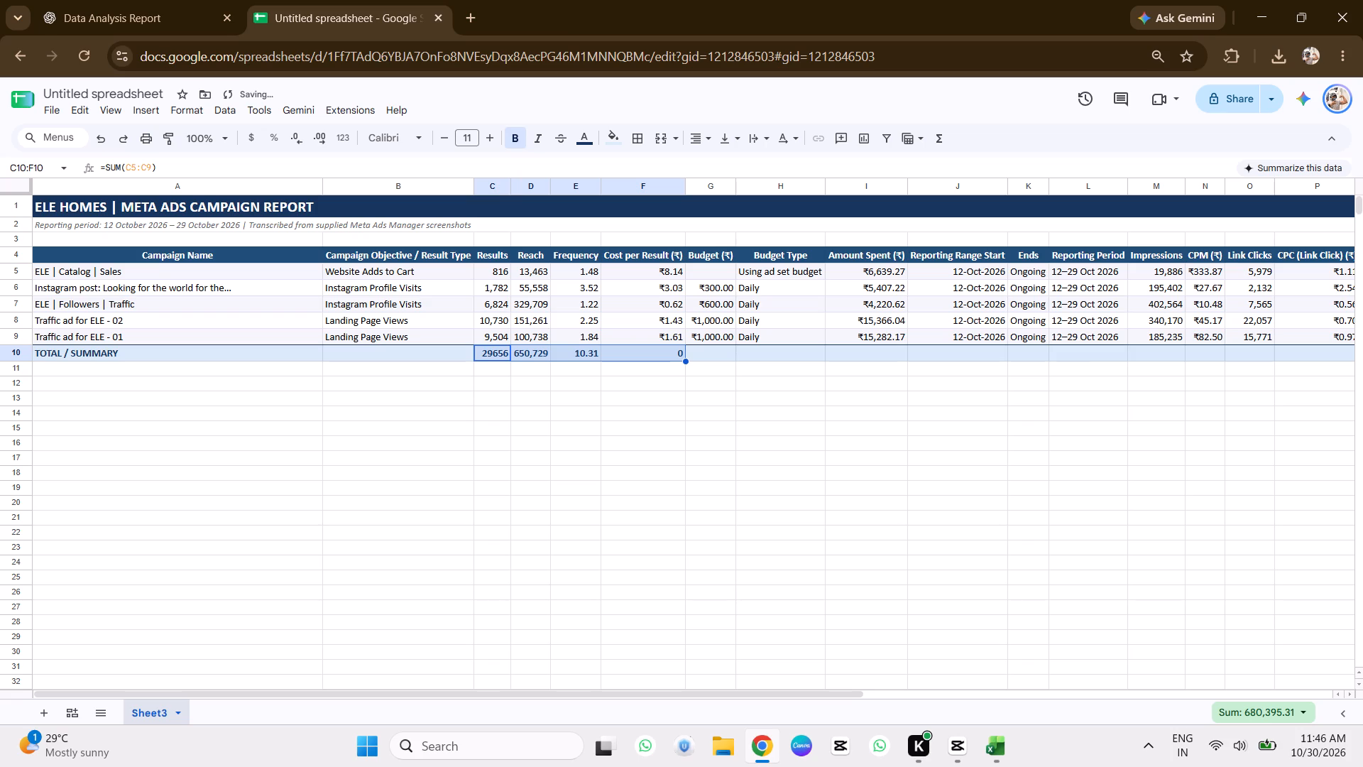
Clear the Frequency and Cost per Result totals in cells E10 and F10.
click(585, 355)
key(BackSpace)
click(639, 359)
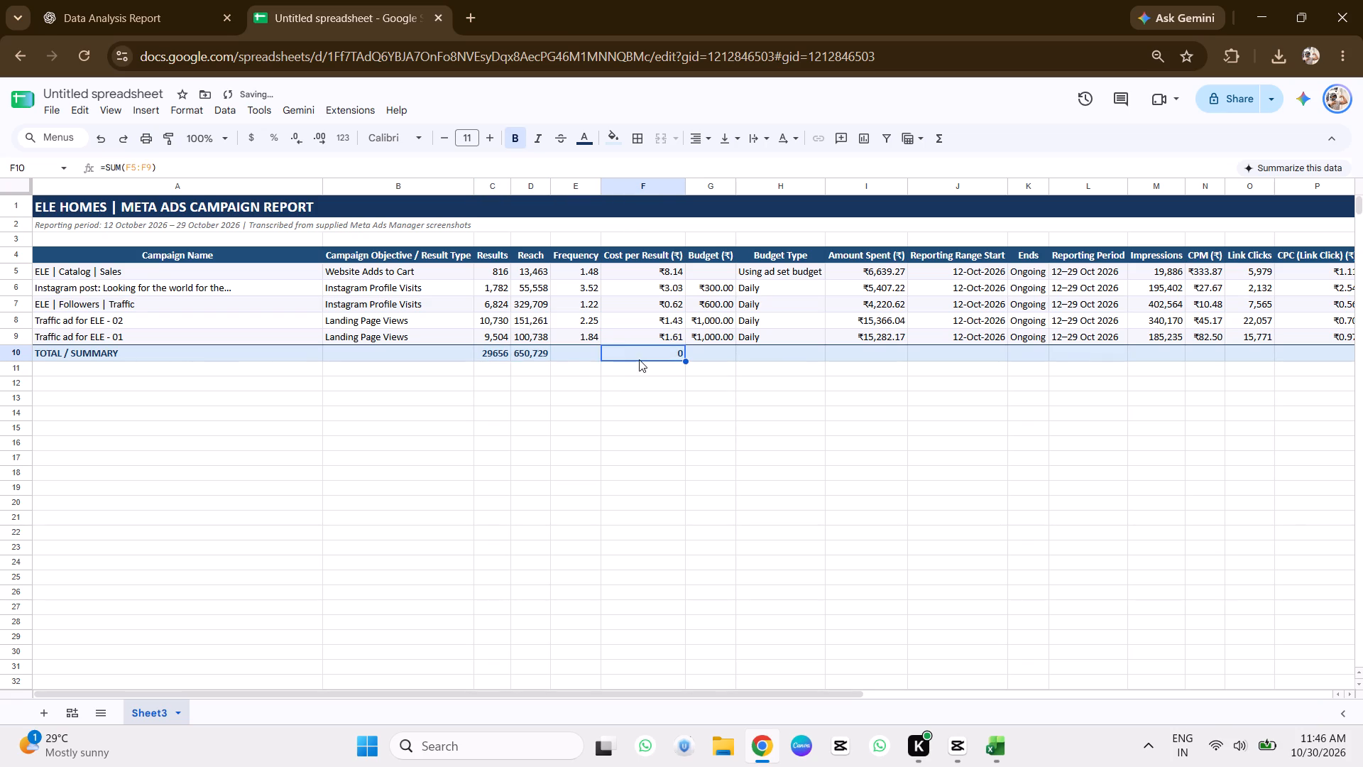
key(BackSpace)
Fill the Reach total formula from D10 across the TOTAL / SUMMARY row to the Cost per Landing Page View column in V10.
click(535, 354)
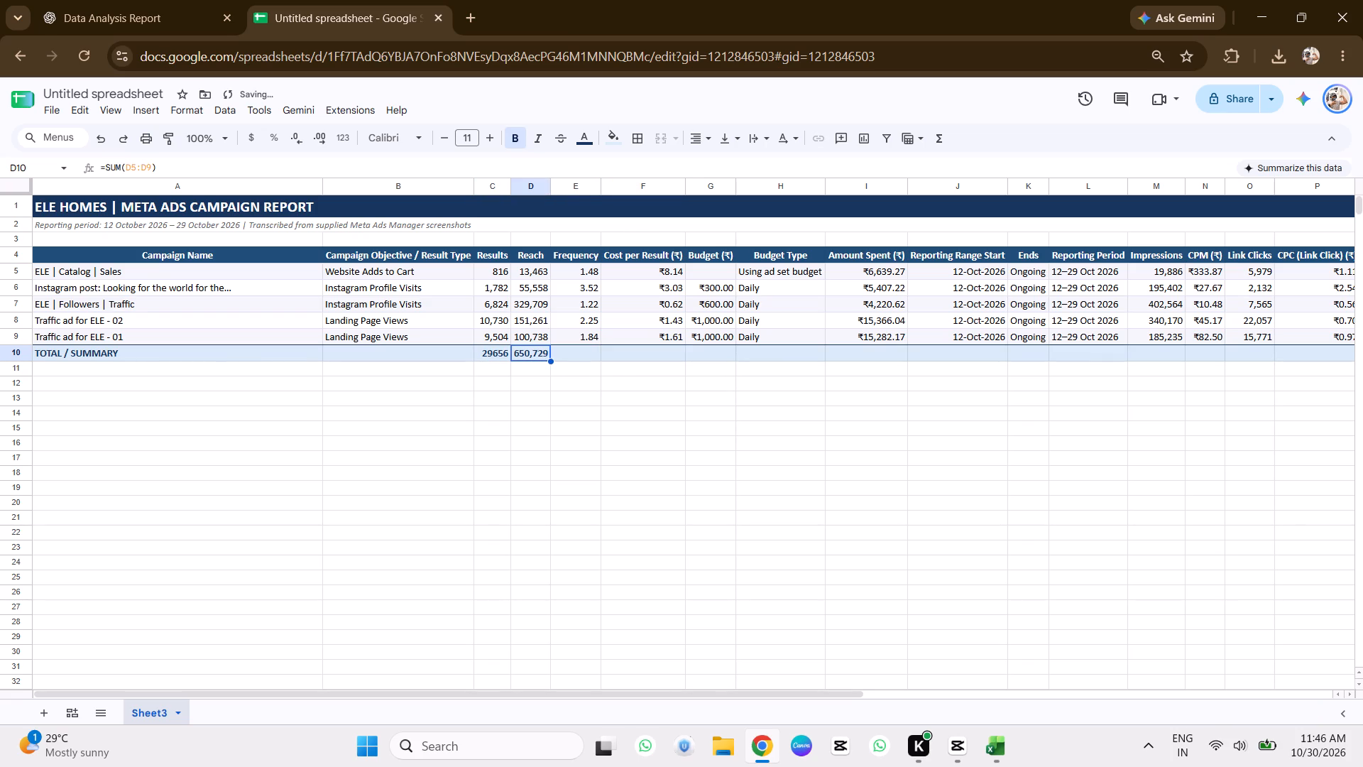
drag(551, 361, 1362, 363)
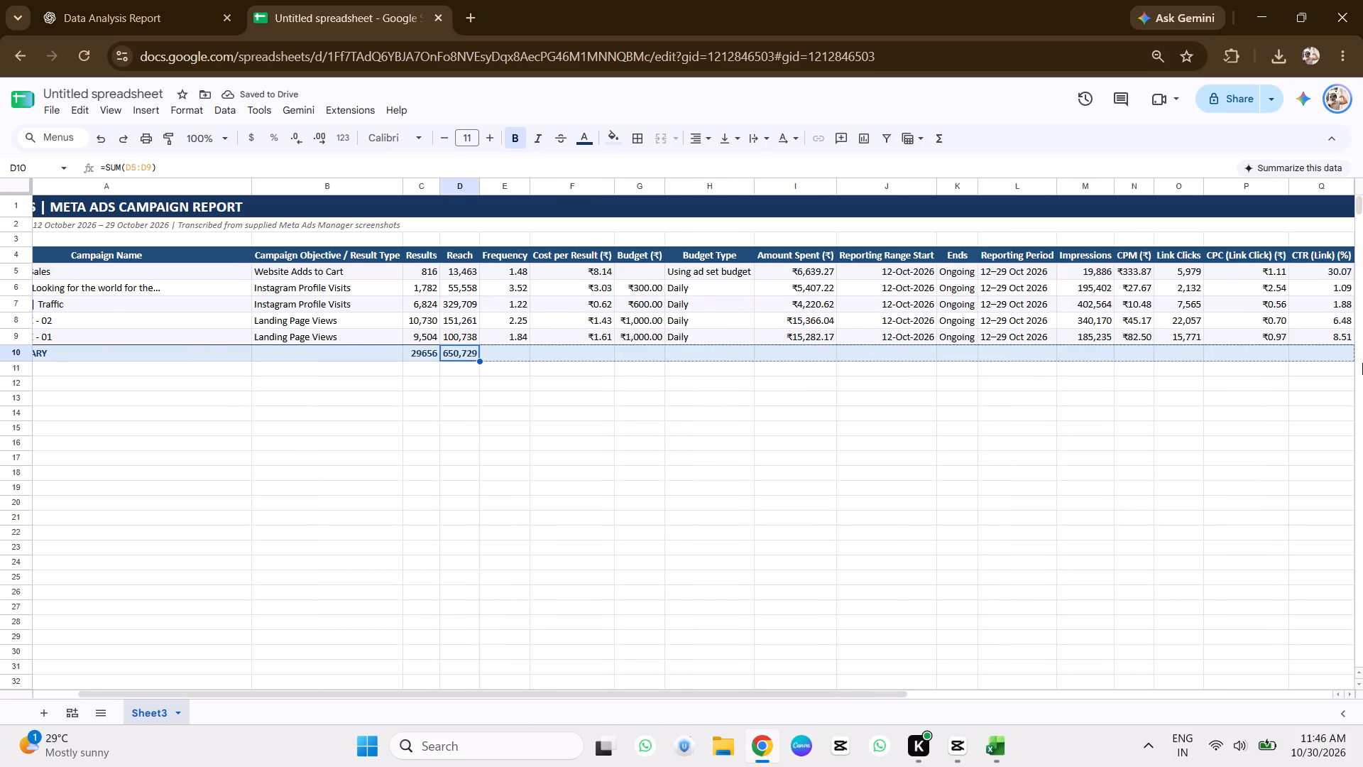
drag(1362, 363, 1344, 360)
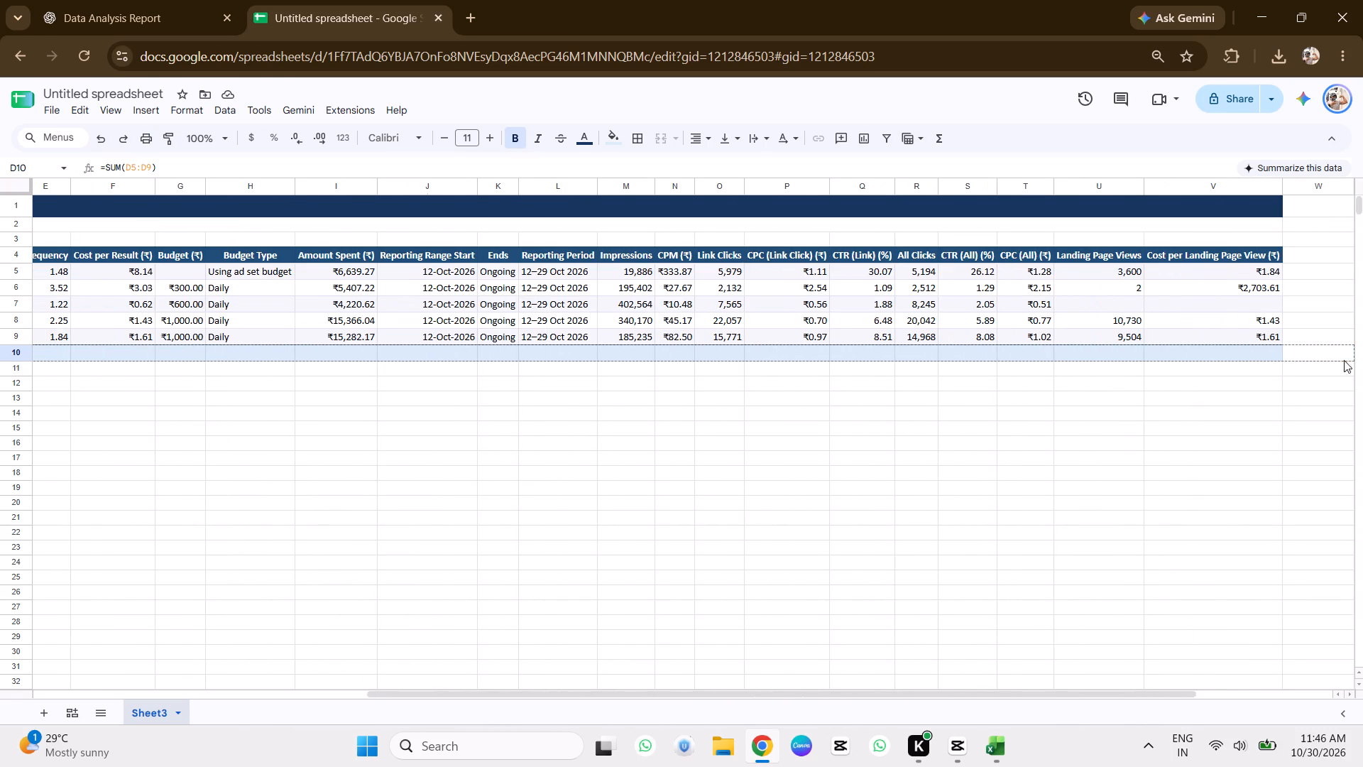
drag(1344, 360, 1255, 357)
click(1229, 396)
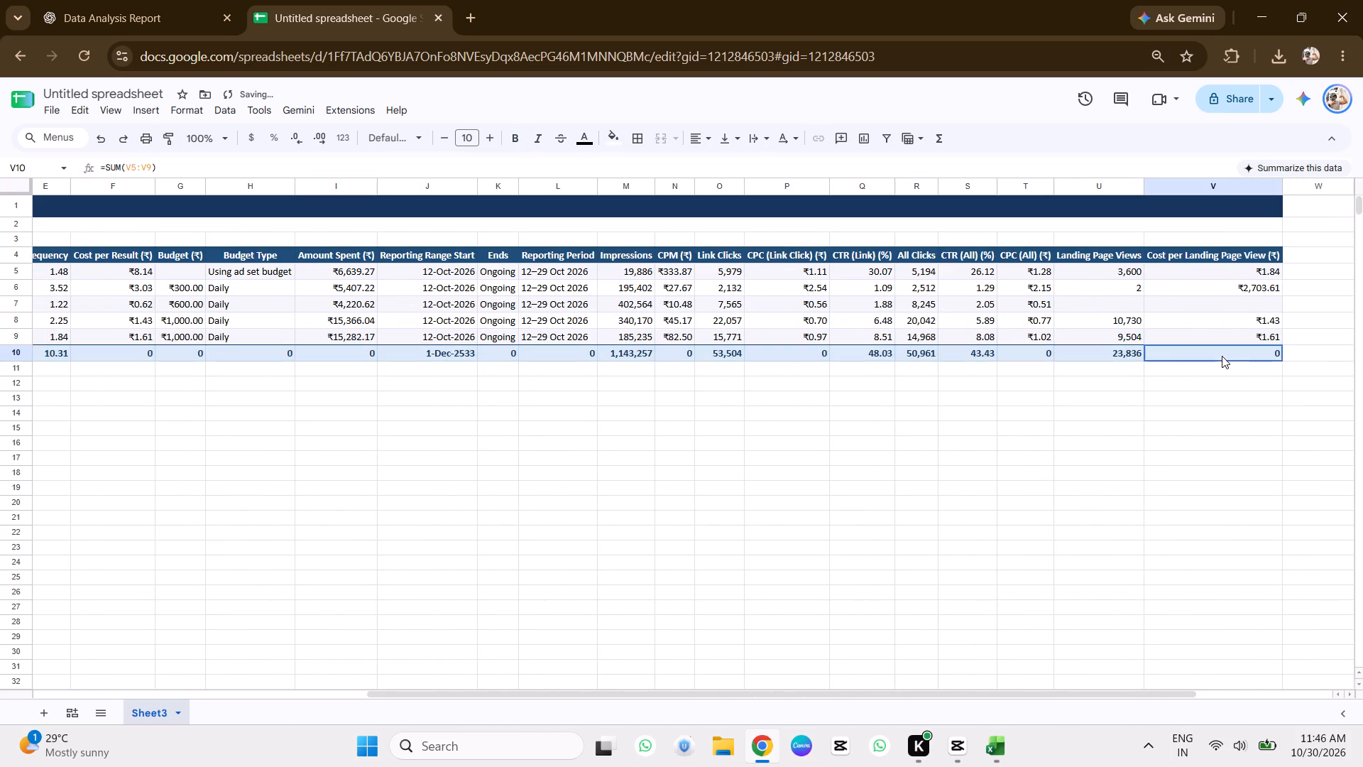
Clear the Cost per Landing Page View, CPC (All), CTR (Link), CPC (Link Click) and CPM totals in V10, T10, Q10, P10 and N10.
click(1222, 356)
key(BackSpace)
click(1028, 352)
key(BackSpace)
click(965, 353)
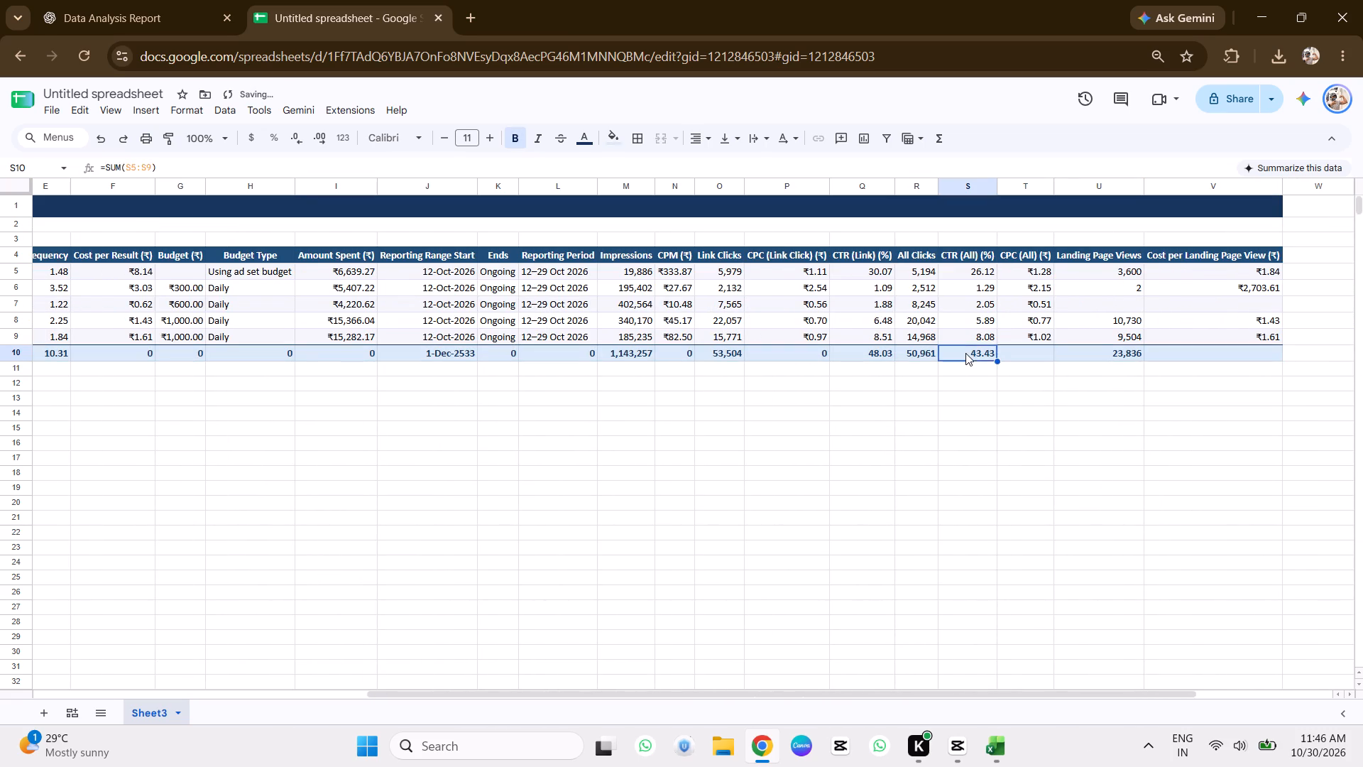
key(BackSpace)
key(ctrl+z)
click(872, 357)
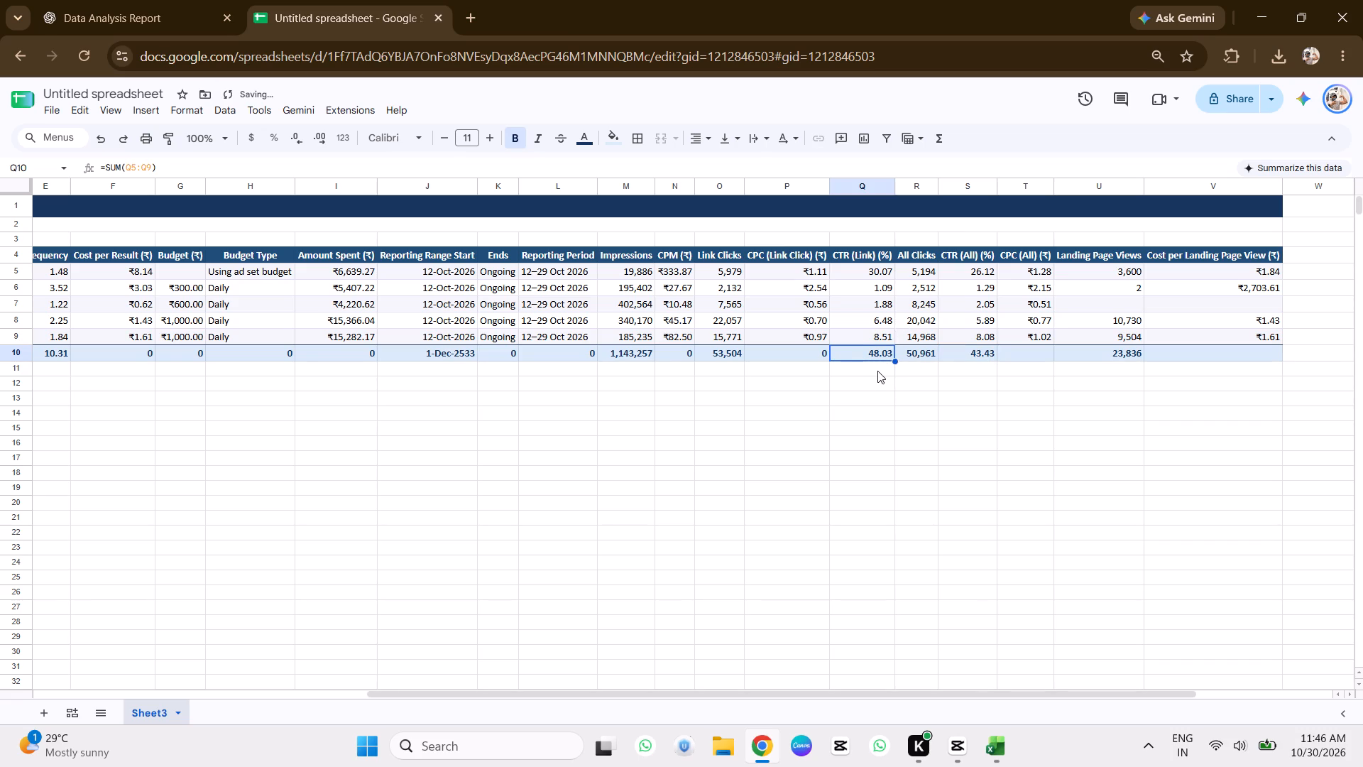
key(BackSpace)
click(820, 359)
key(BackSpace)
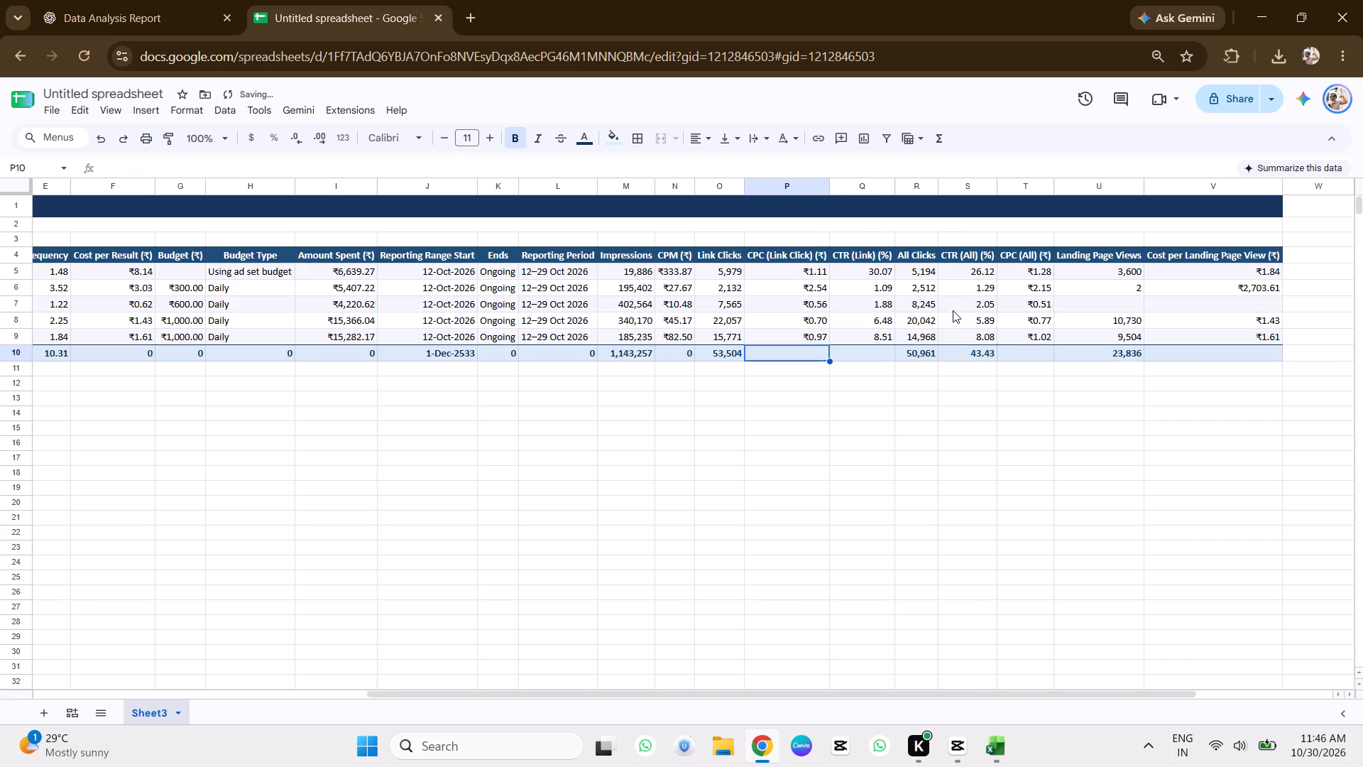
click(980, 355)
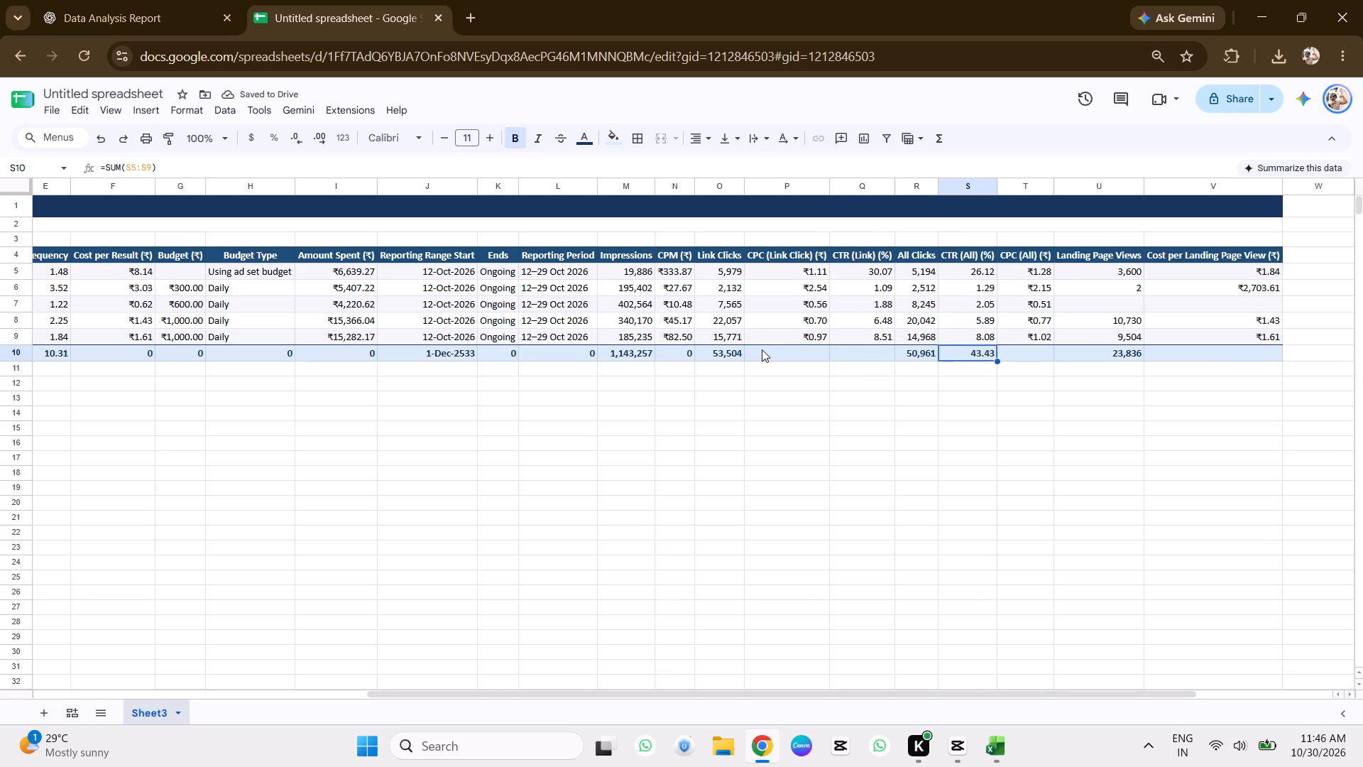
click(674, 354)
key(BackSpace)
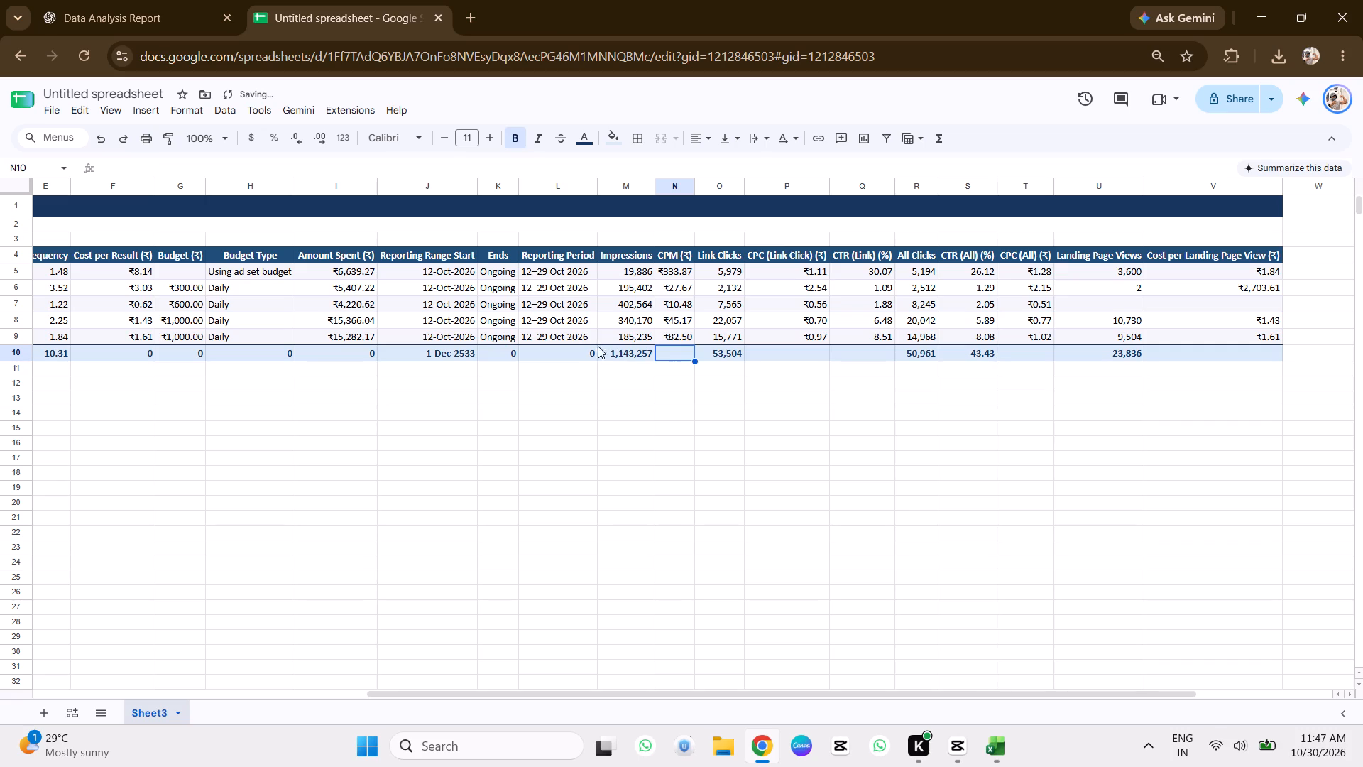
Clear the Reporting Period, Ends, Reporting Range Start and Amount Spent totals in L10, K10, J10 and I10.
click(586, 353)
key(BackSpace)
click(488, 361)
key(BackSpace)
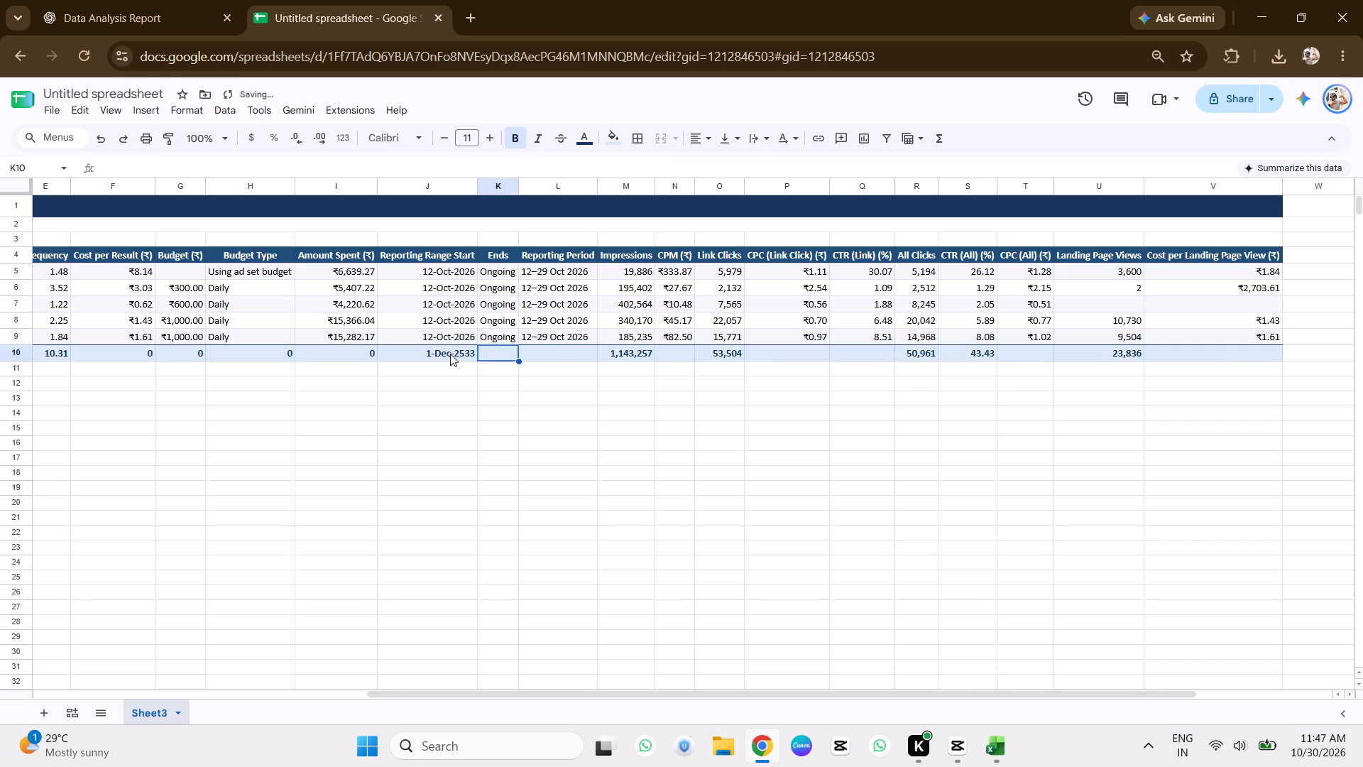
click(450, 354)
key(BackSpace)
click(337, 352)
key(BackSpace)
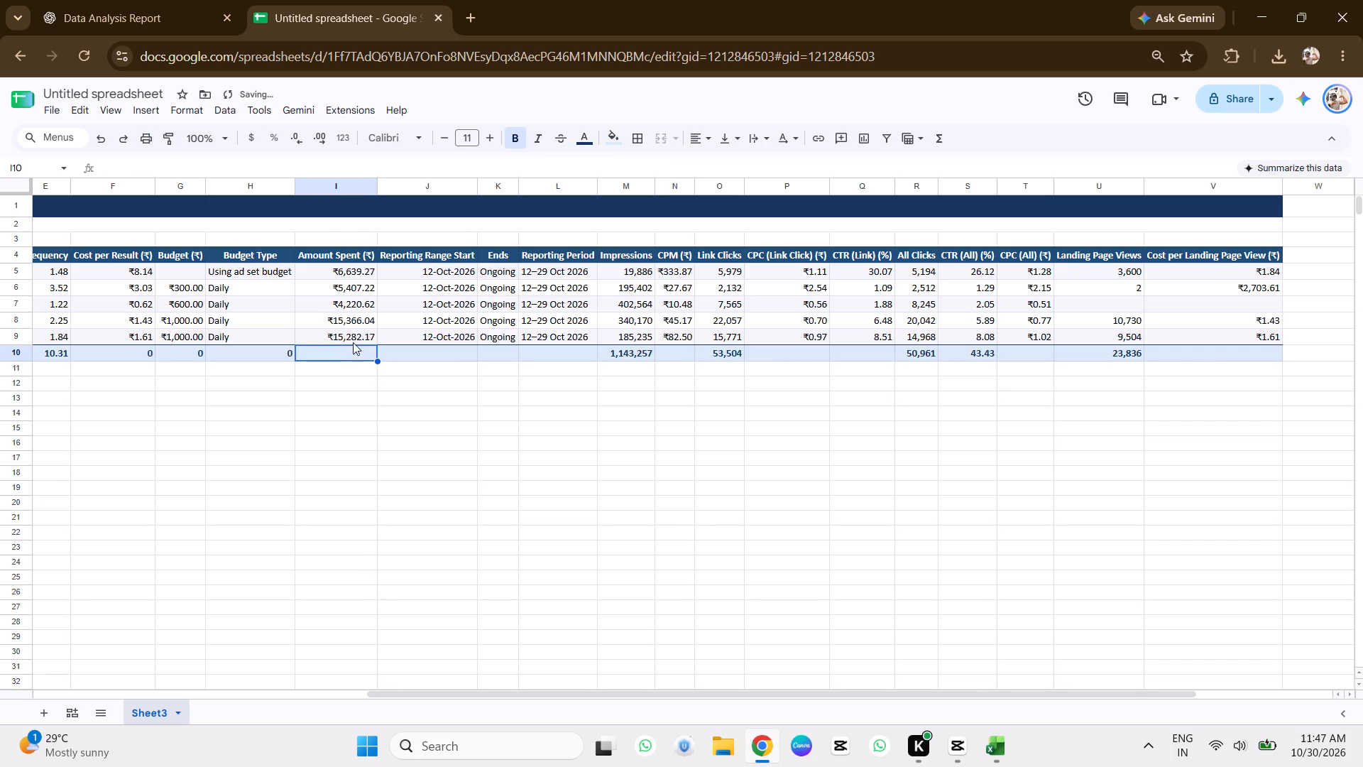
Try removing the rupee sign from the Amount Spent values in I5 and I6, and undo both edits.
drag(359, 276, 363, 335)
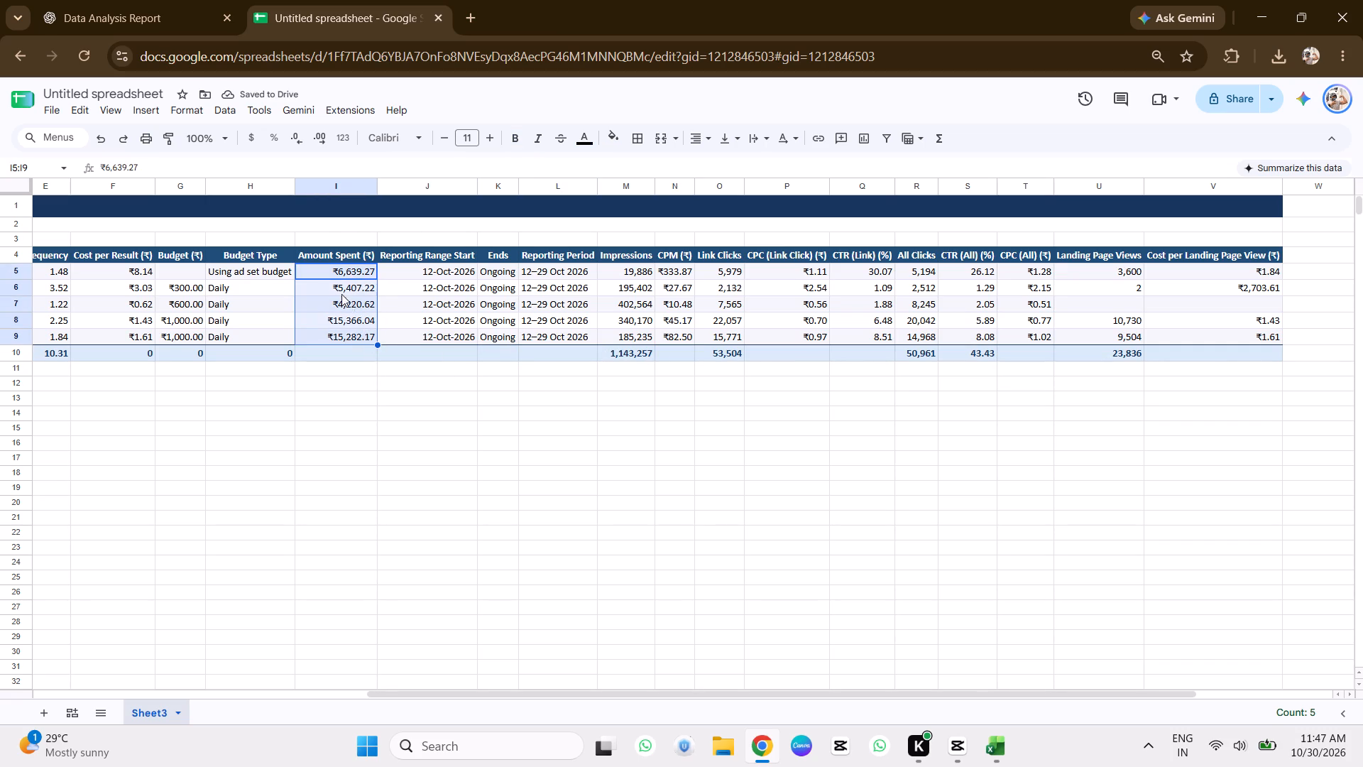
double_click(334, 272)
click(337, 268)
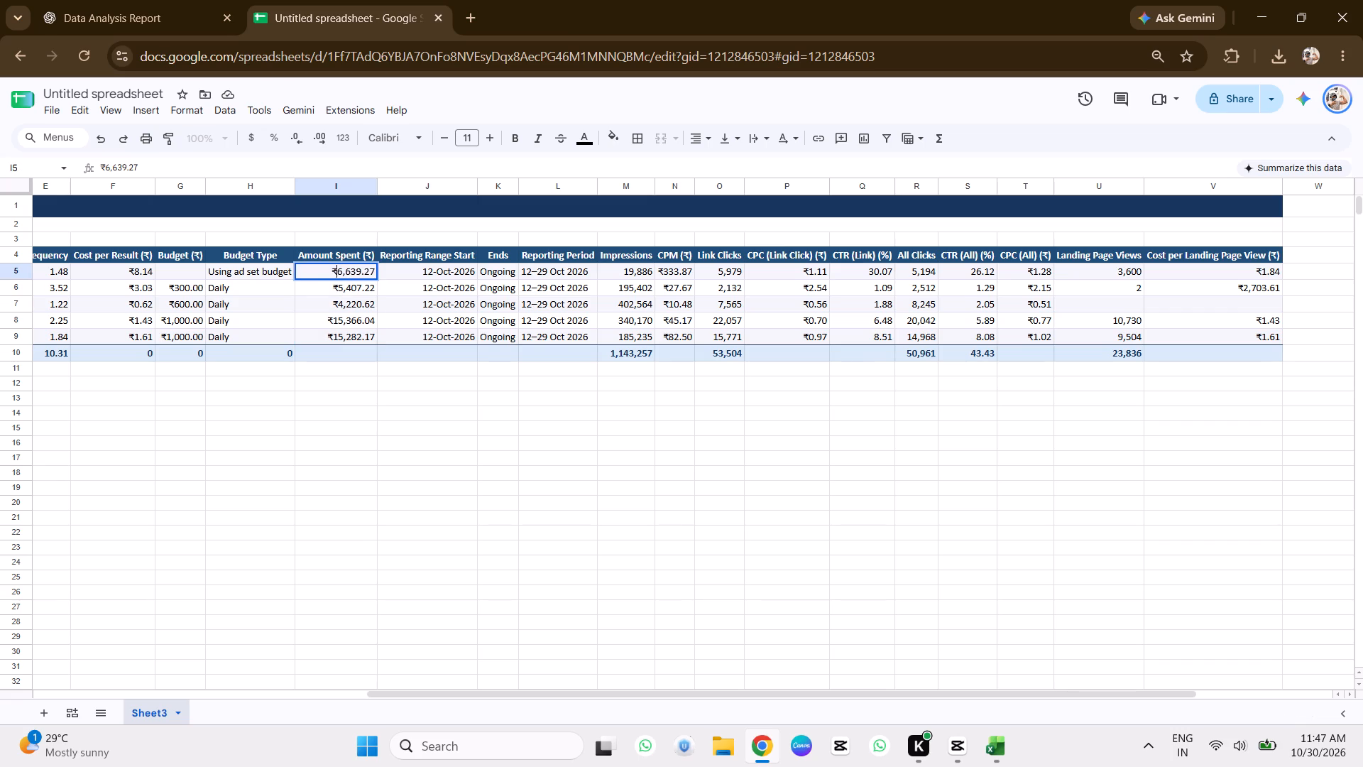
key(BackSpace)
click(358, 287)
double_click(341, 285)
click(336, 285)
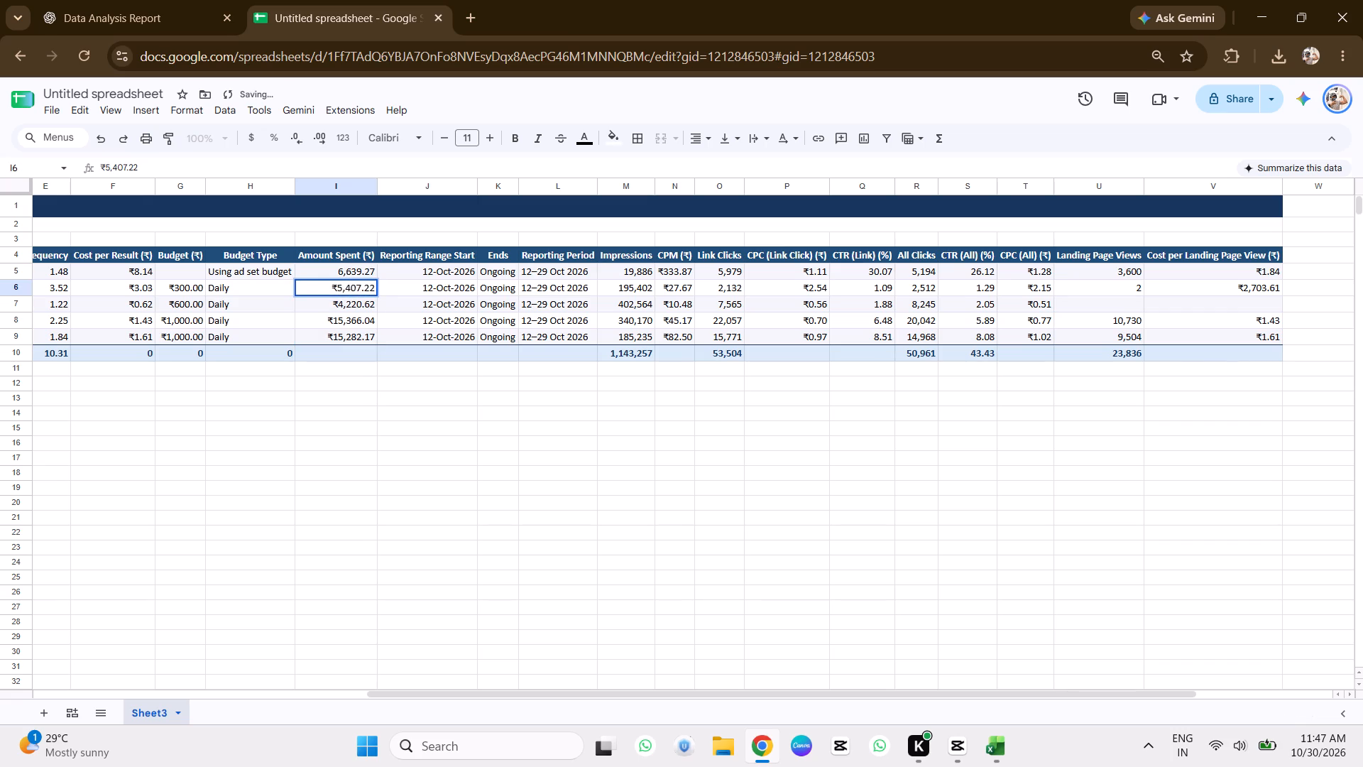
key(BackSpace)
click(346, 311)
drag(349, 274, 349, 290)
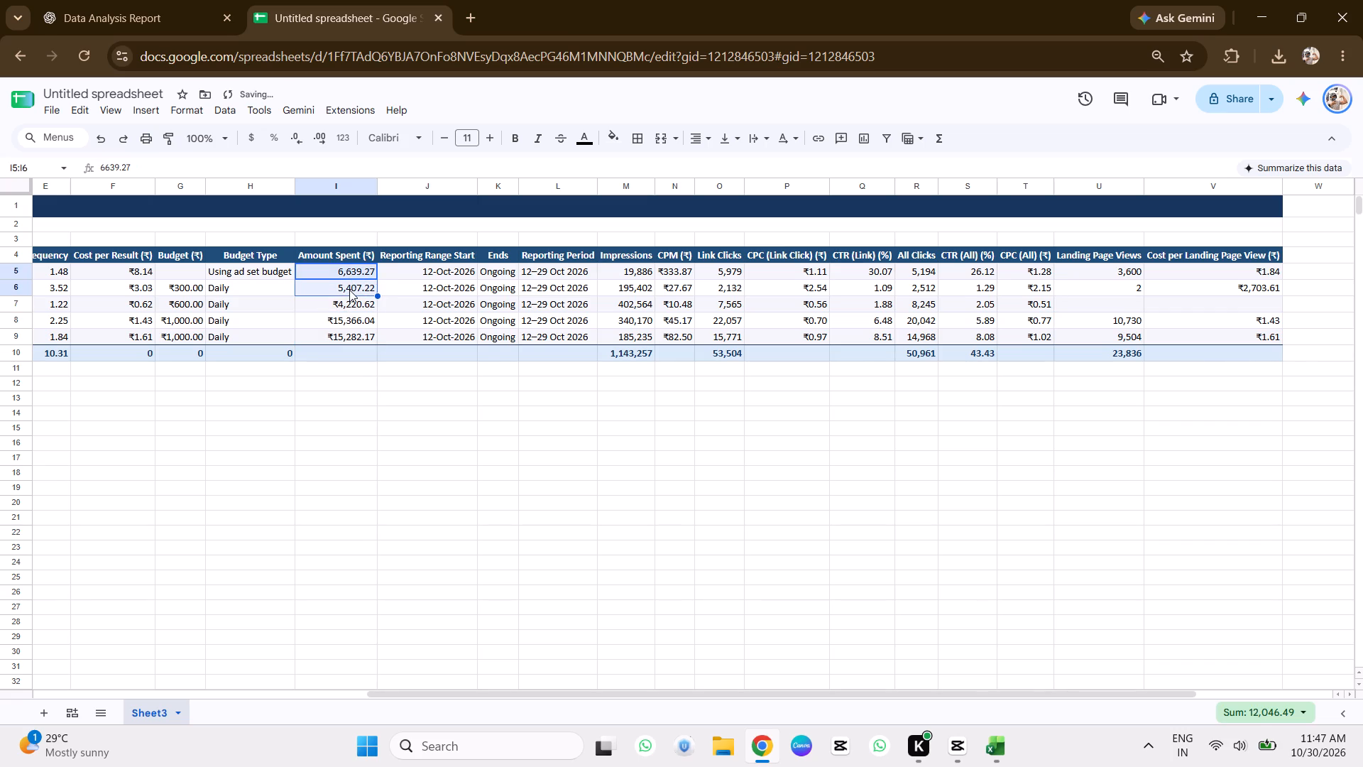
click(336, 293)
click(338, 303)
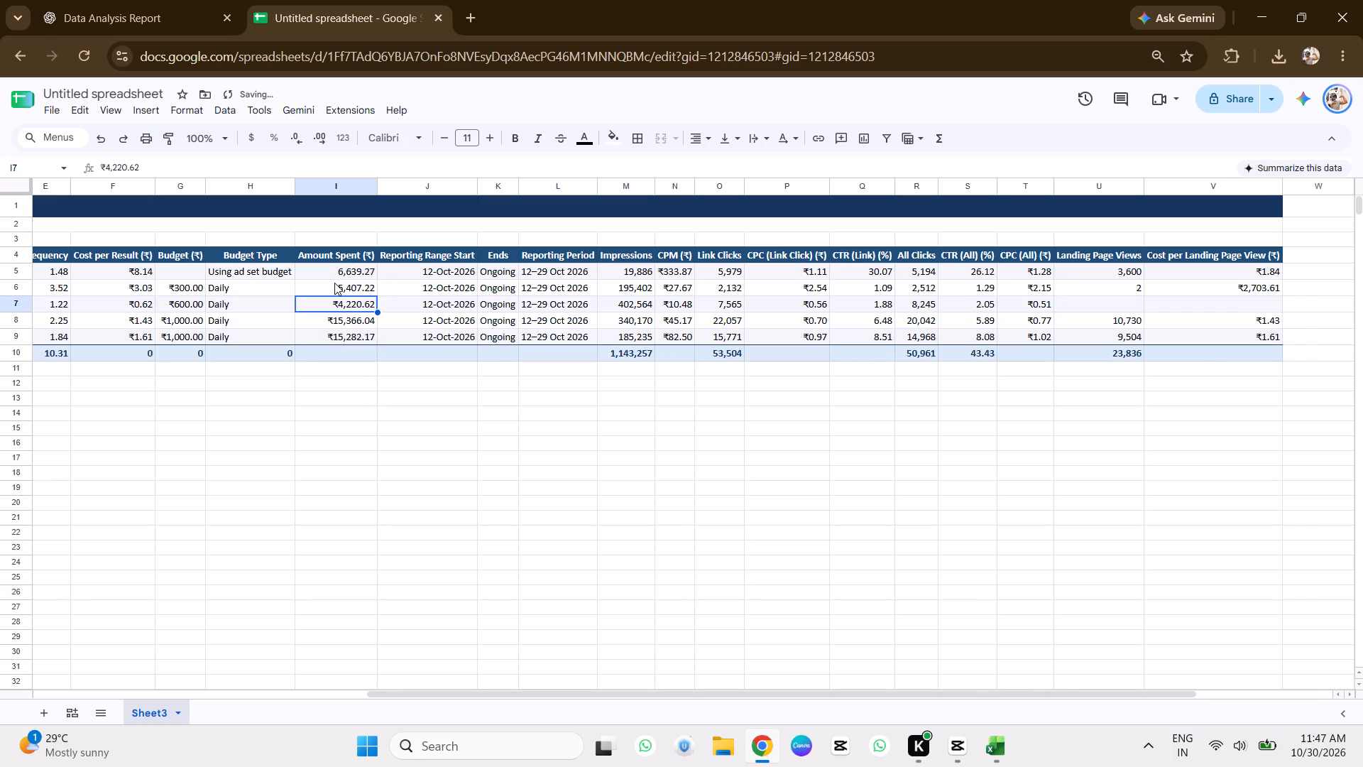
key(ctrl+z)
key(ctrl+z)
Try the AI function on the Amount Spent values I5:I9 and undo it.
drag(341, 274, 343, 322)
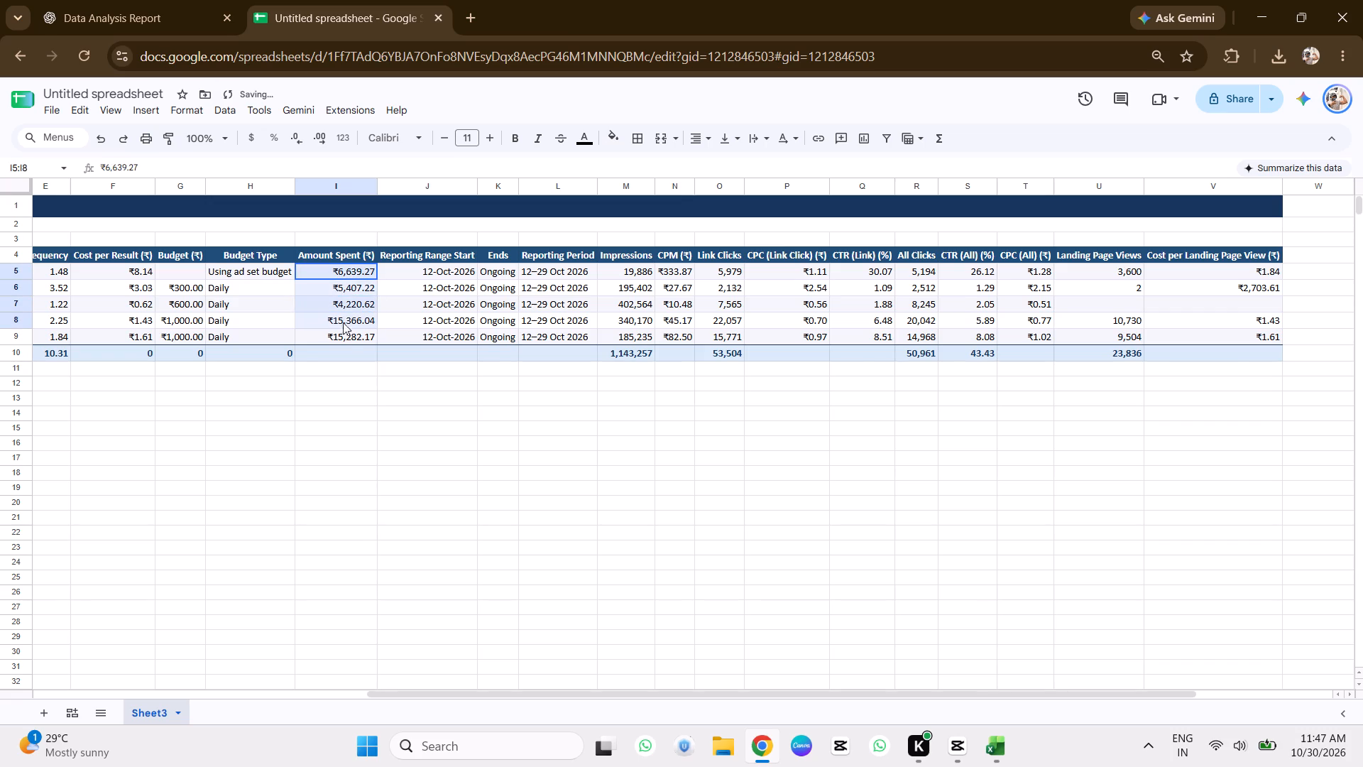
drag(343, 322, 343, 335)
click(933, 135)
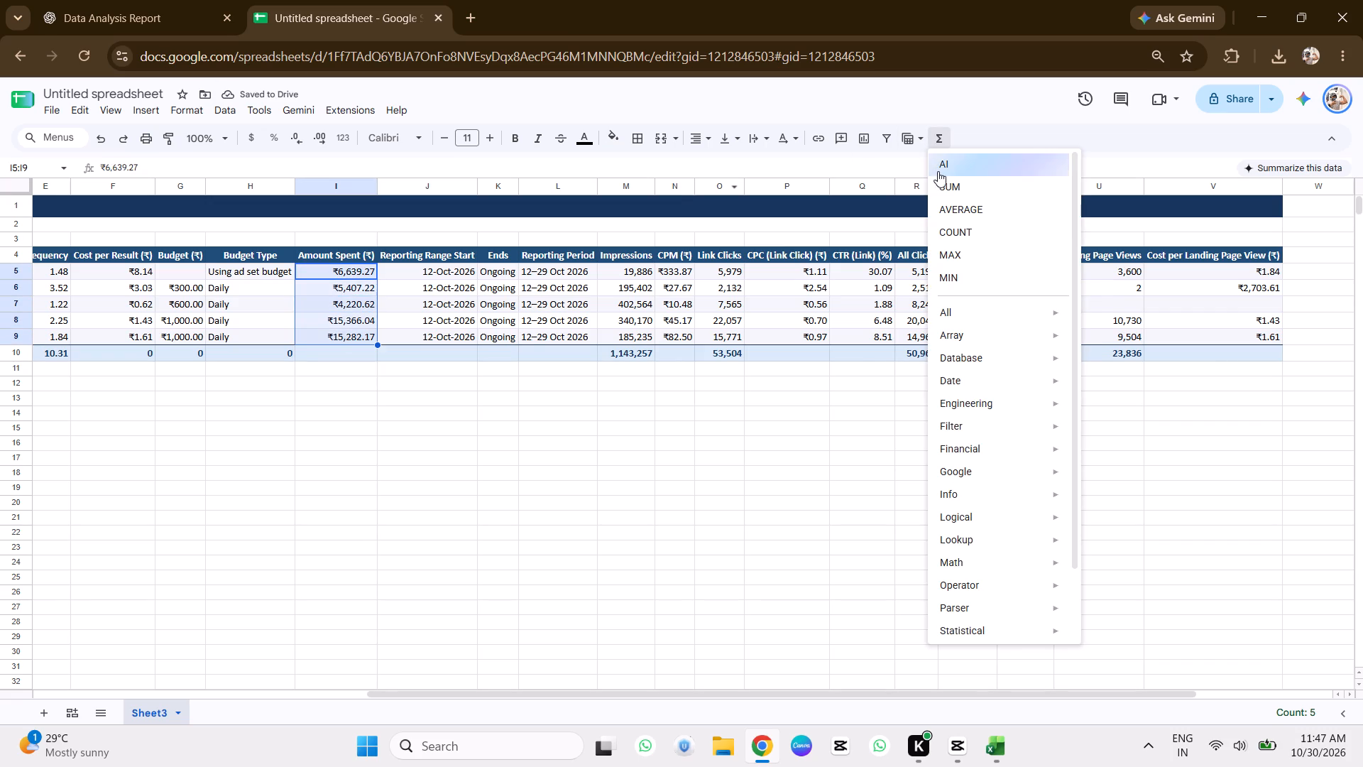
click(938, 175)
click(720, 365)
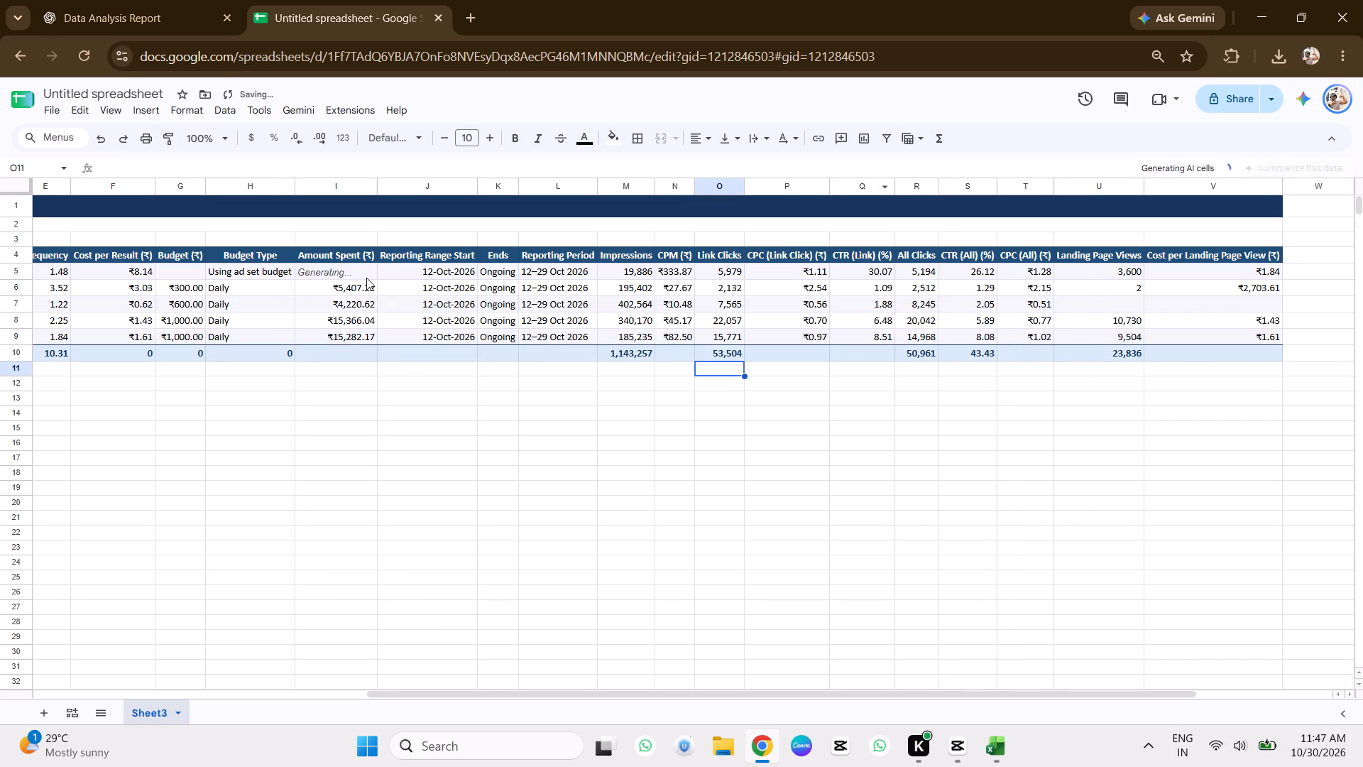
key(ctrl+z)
Total the Amount Spent values I5:I9 with SUM in I10 of the TOTAL / SUMMARY row.
click(948, 134)
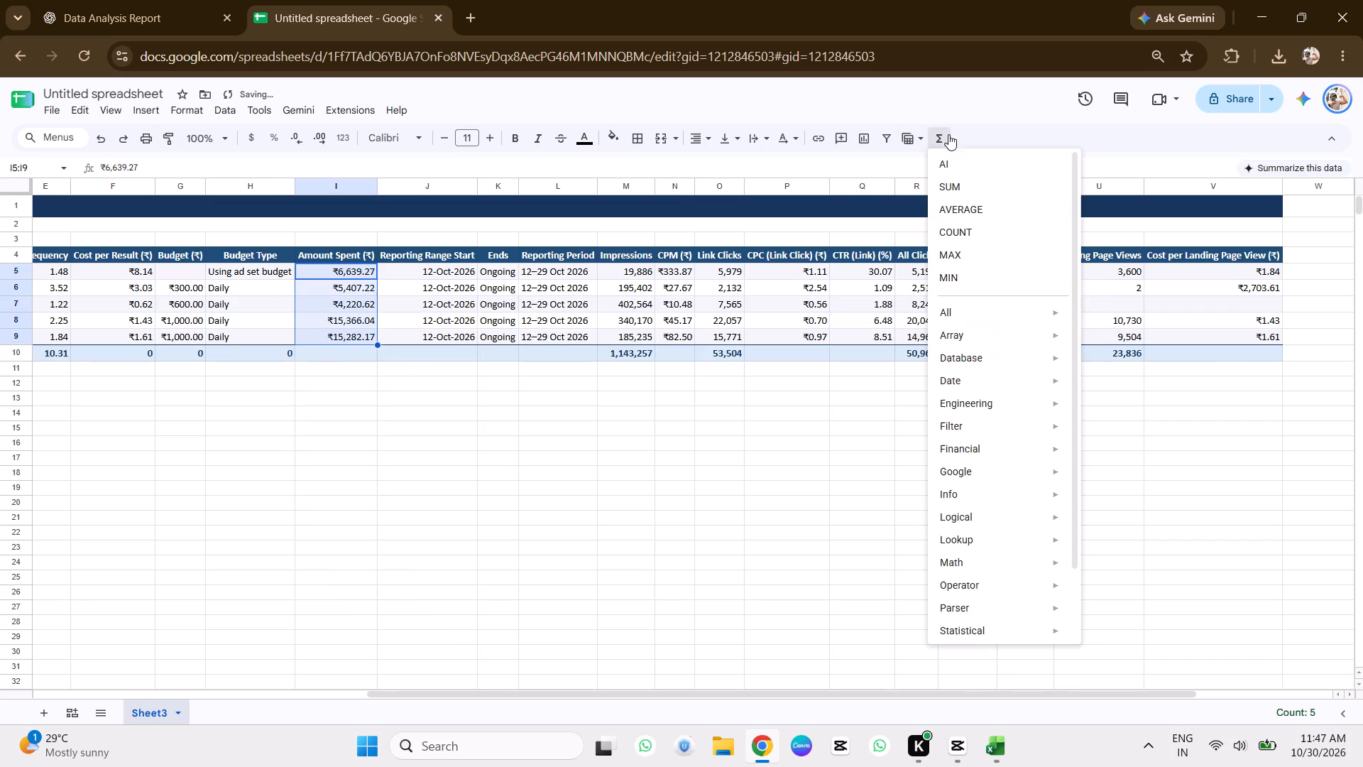
click(951, 184)
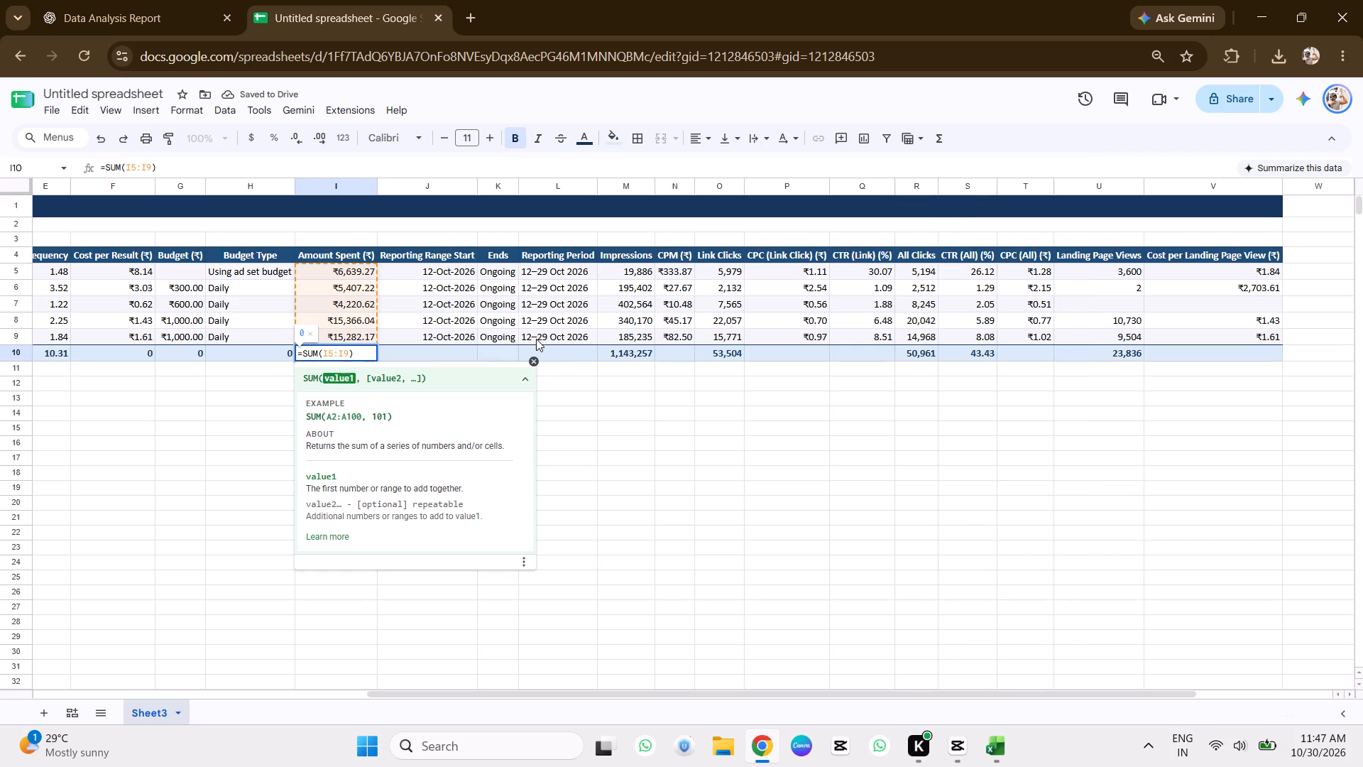
key(Return)
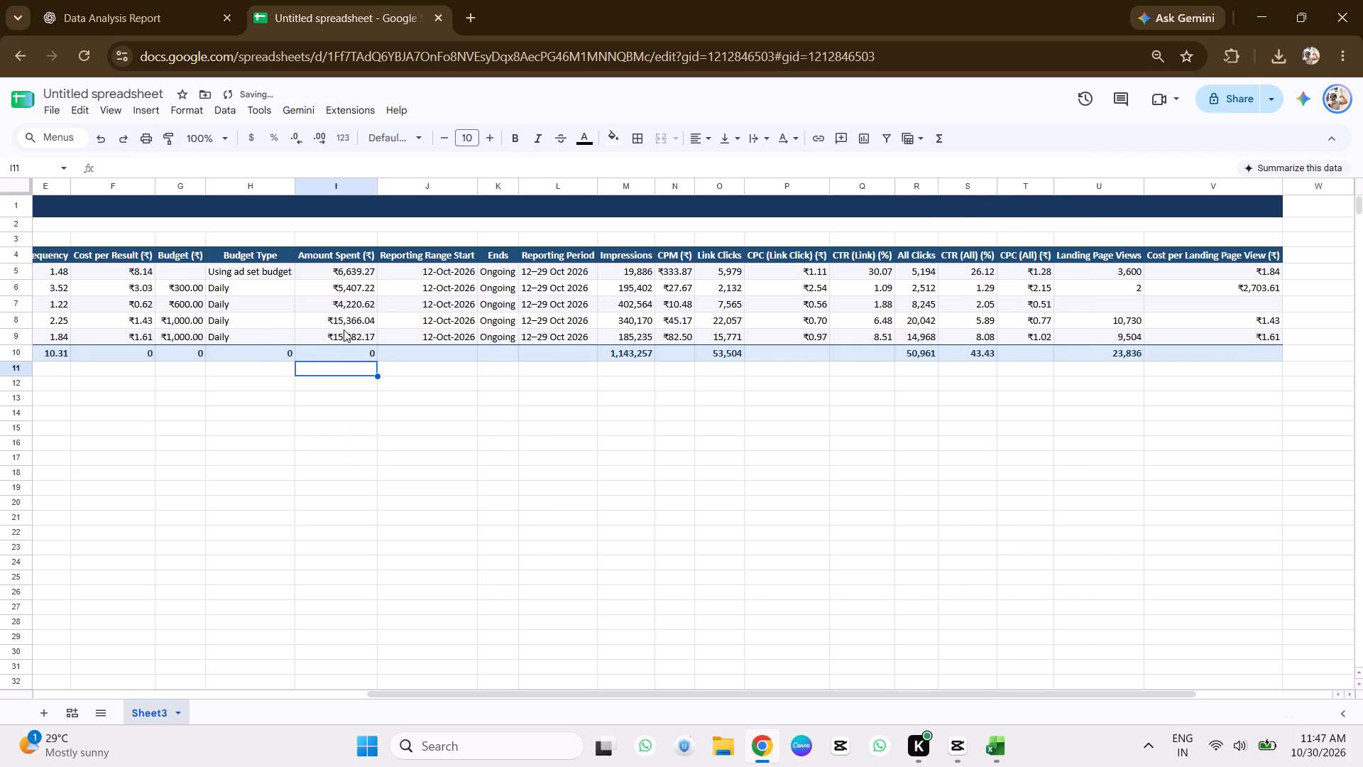
Remove the rupee sign from the Amount Spent values in I5 and I6, leaving 6,639.27 and 5,407.22.
double_click(340, 295)
triple_click(344, 273)
click(341, 271)
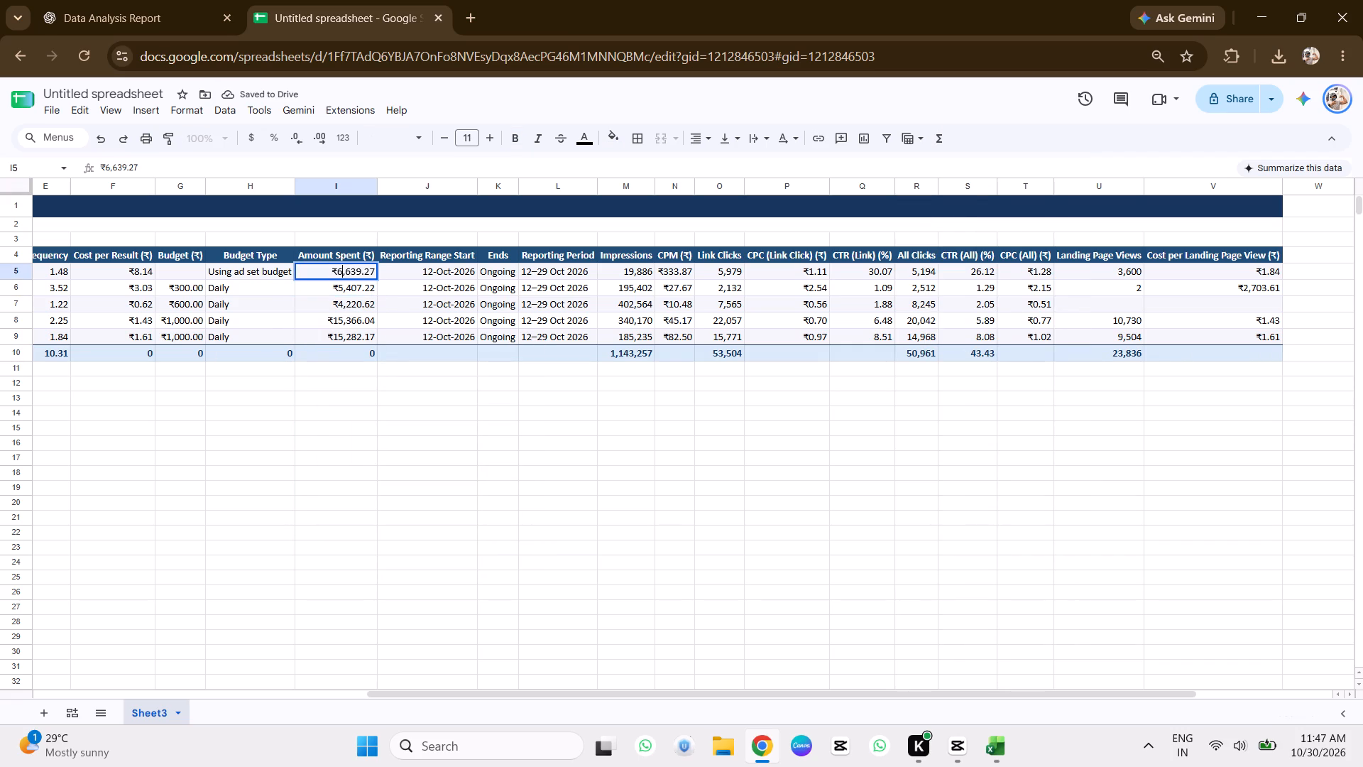
click(337, 273)
key(BackSpace)
click(356, 286)
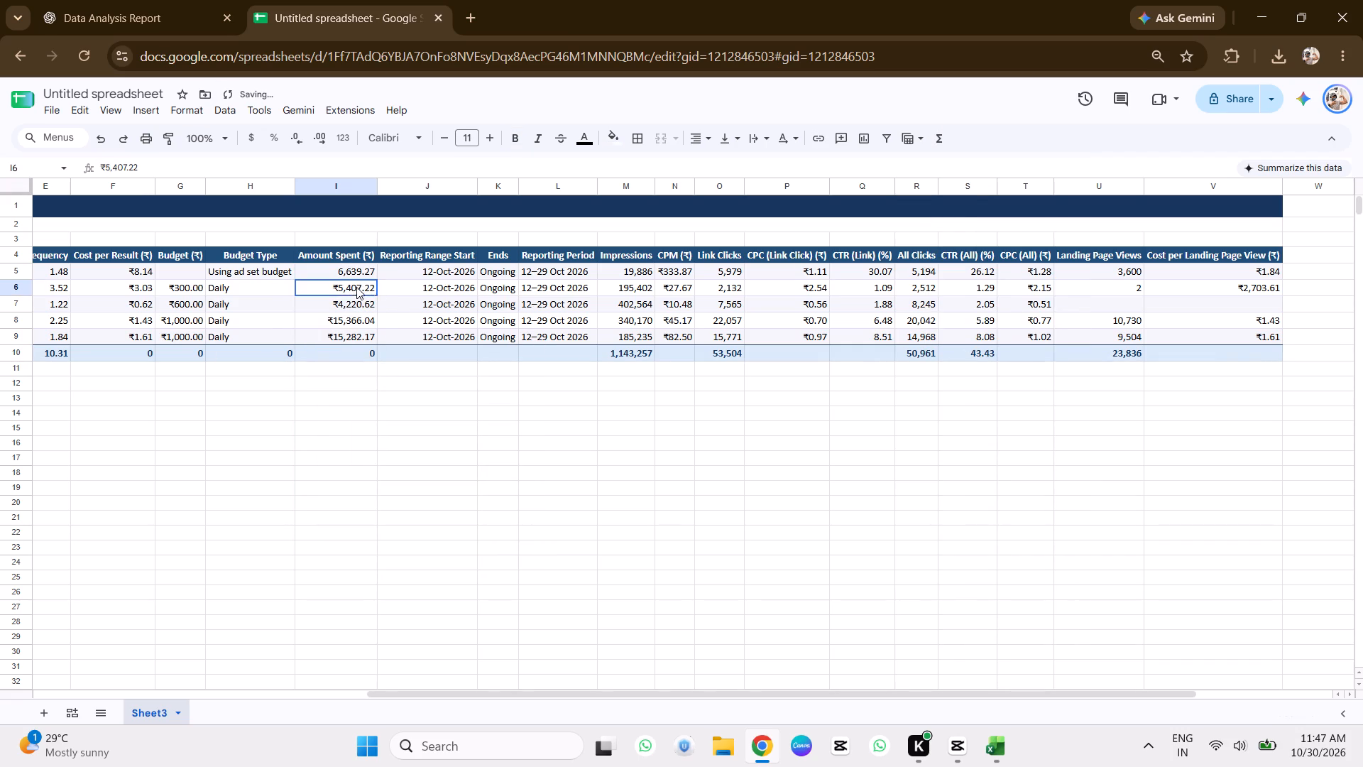
double_click(341, 288)
click(339, 288)
key(BackSpace)
Remove the rupee sign from the Amount Spent values in I7, I8 and I9, leaving 4,220.62, 15,366.04 and 15,282.17.
click(338, 299)
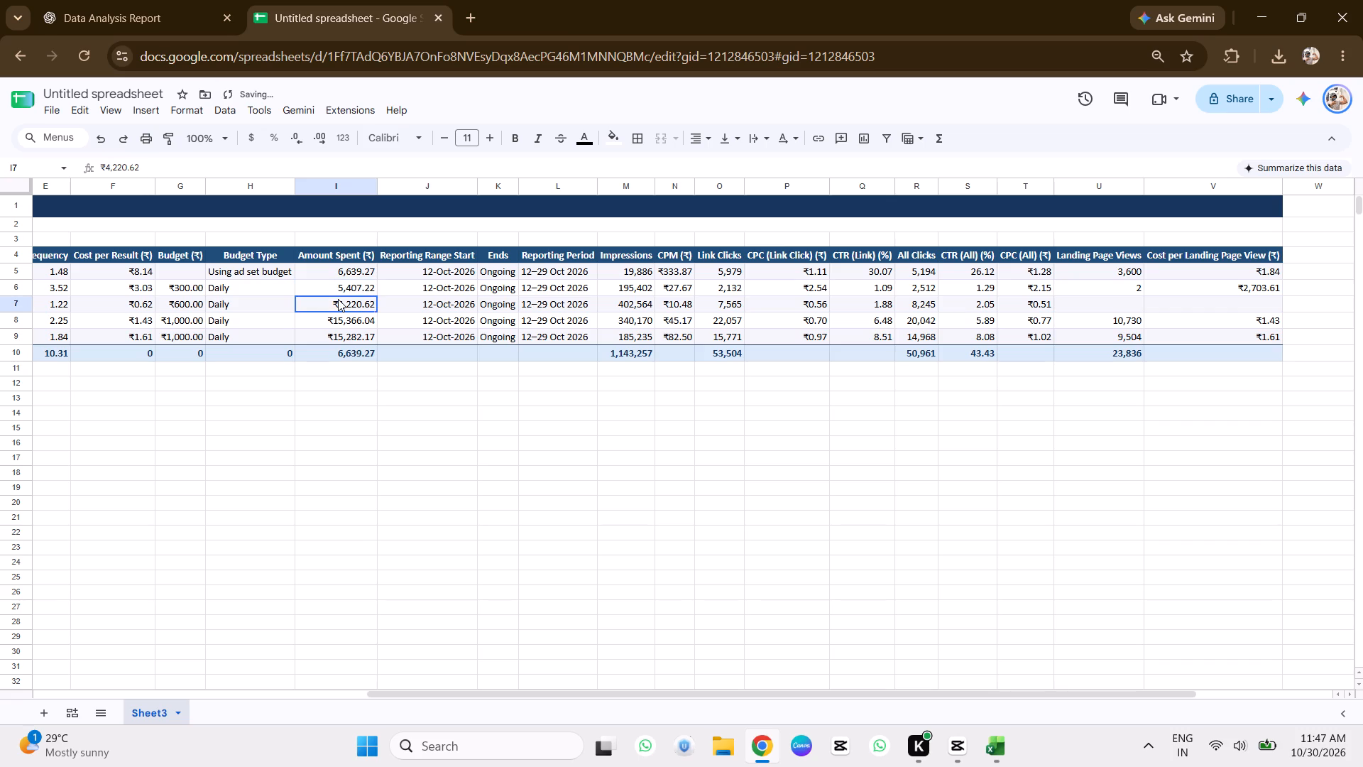
double_click(338, 300)
click(336, 302)
key(BackSpace)
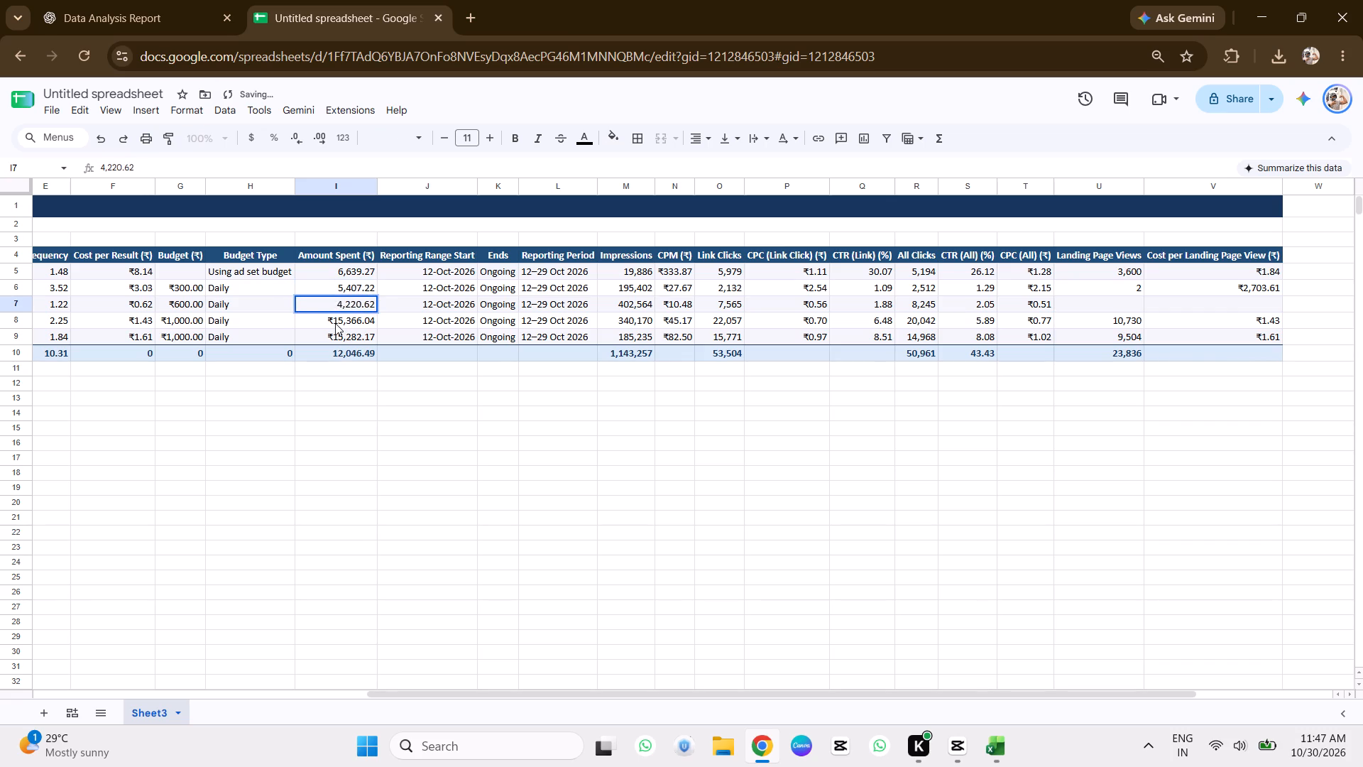
double_click(335, 323)
click(332, 313)
key(BackSpace)
double_click(333, 336)
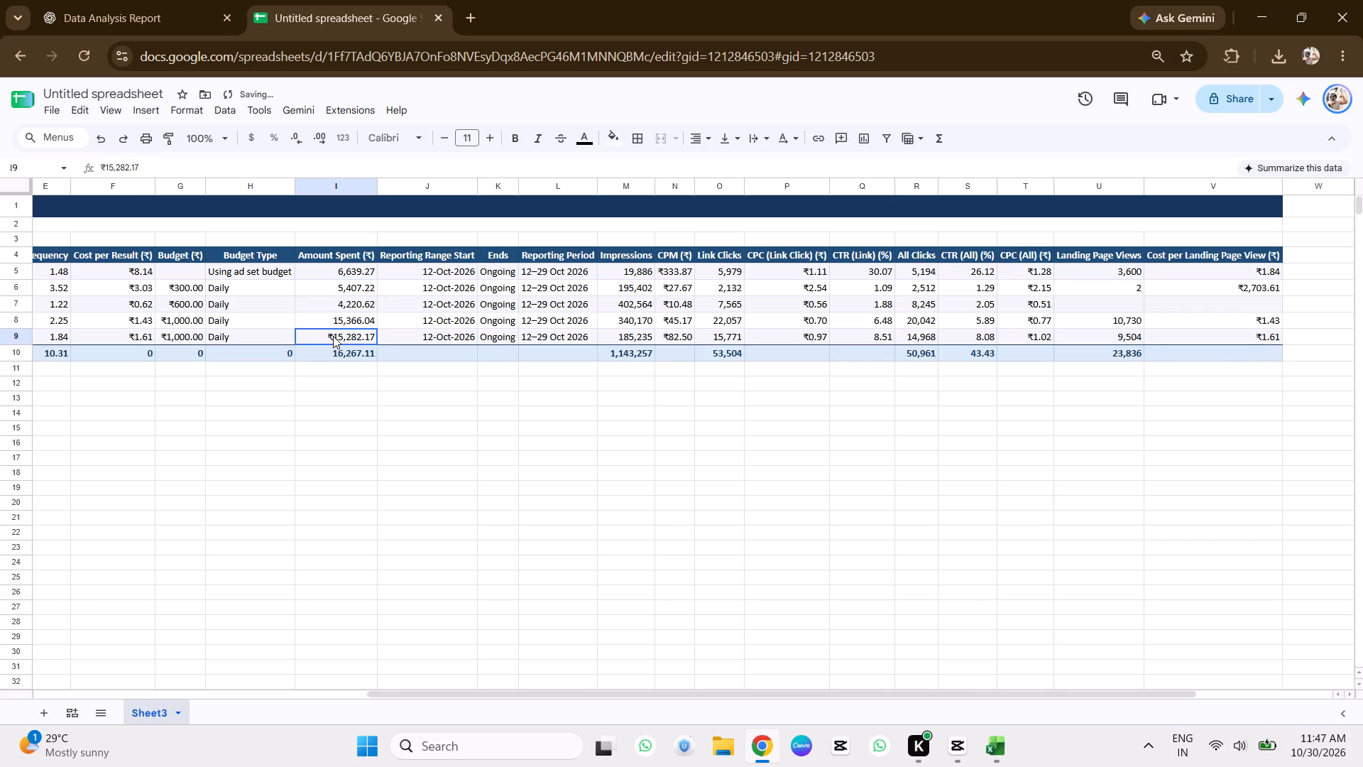
click(333, 336)
key(BackSpace)
click(447, 393)
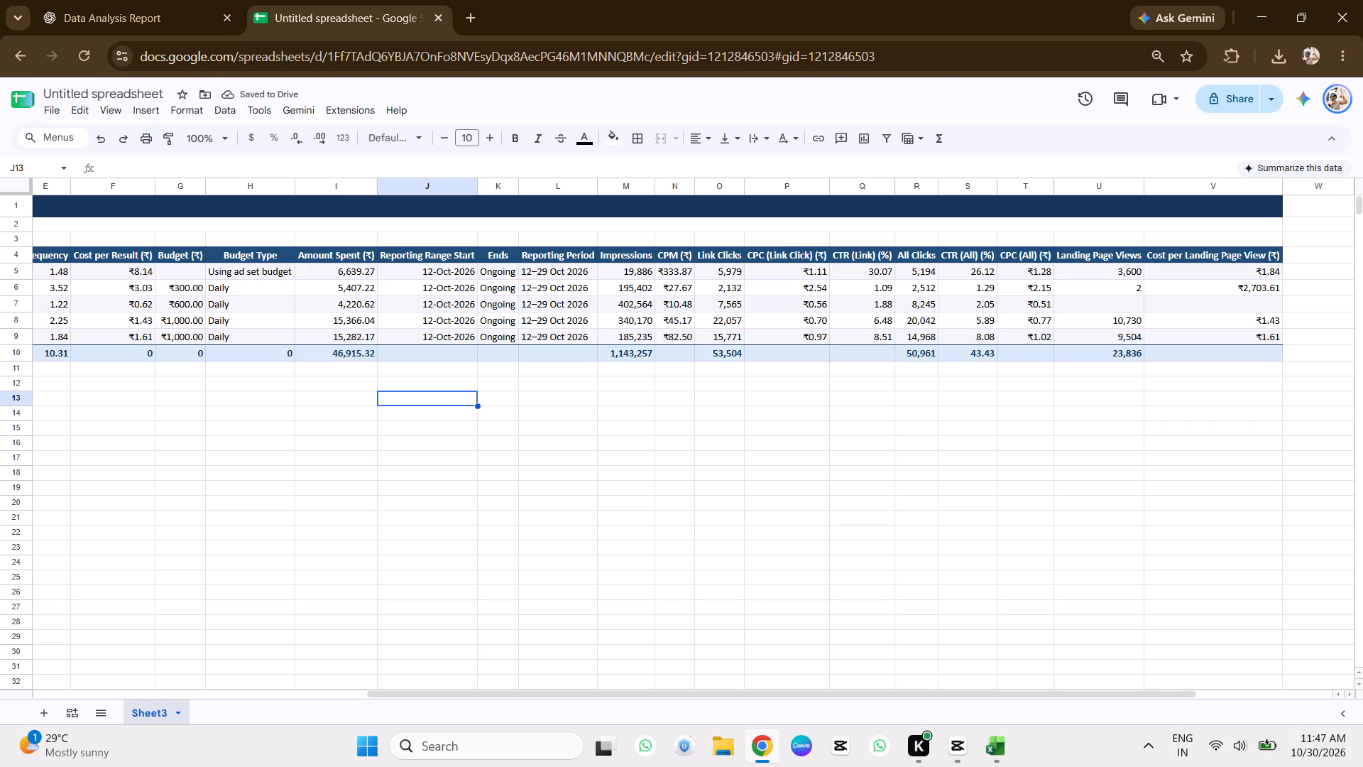
Clear the Cost per Result, Budget and Budget Type totals in cells F10:H10.
drag(503, 692, 345, 677)
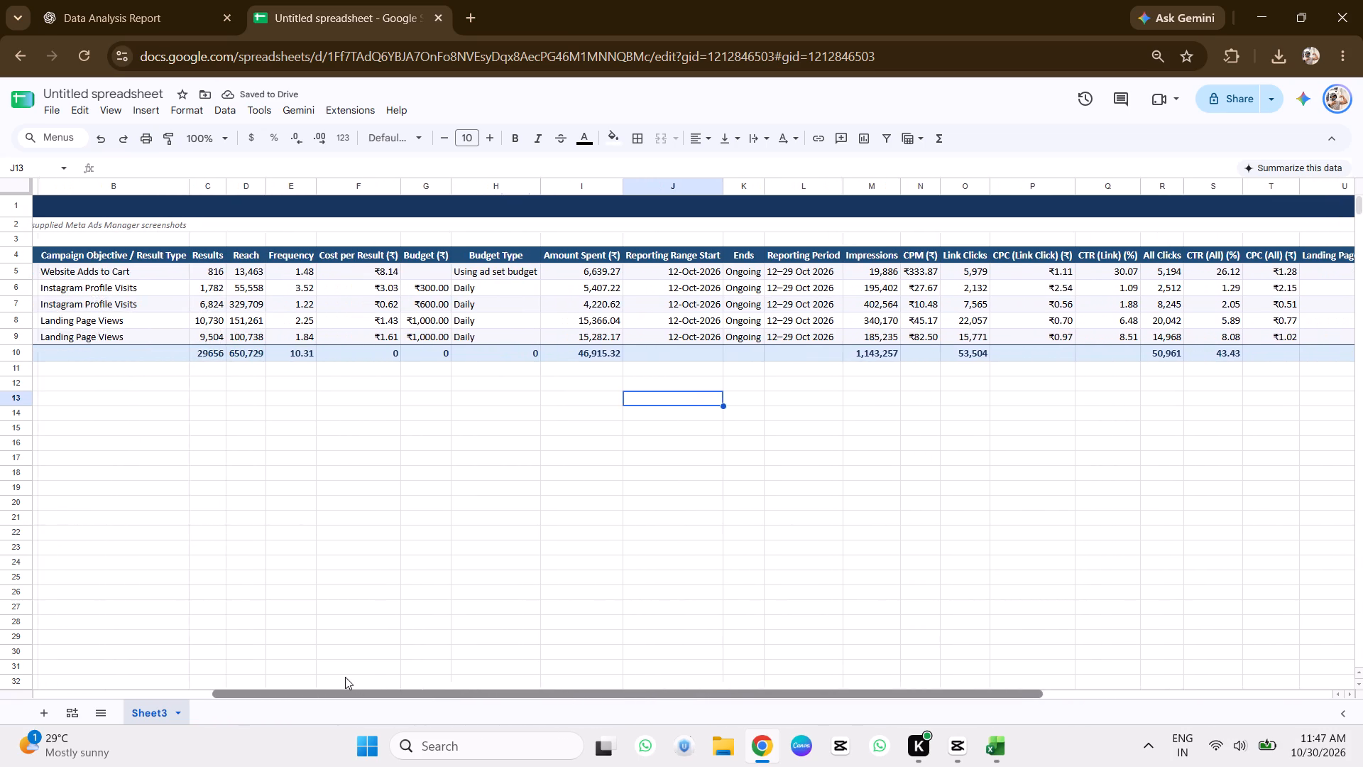
drag(345, 677, 288, 670)
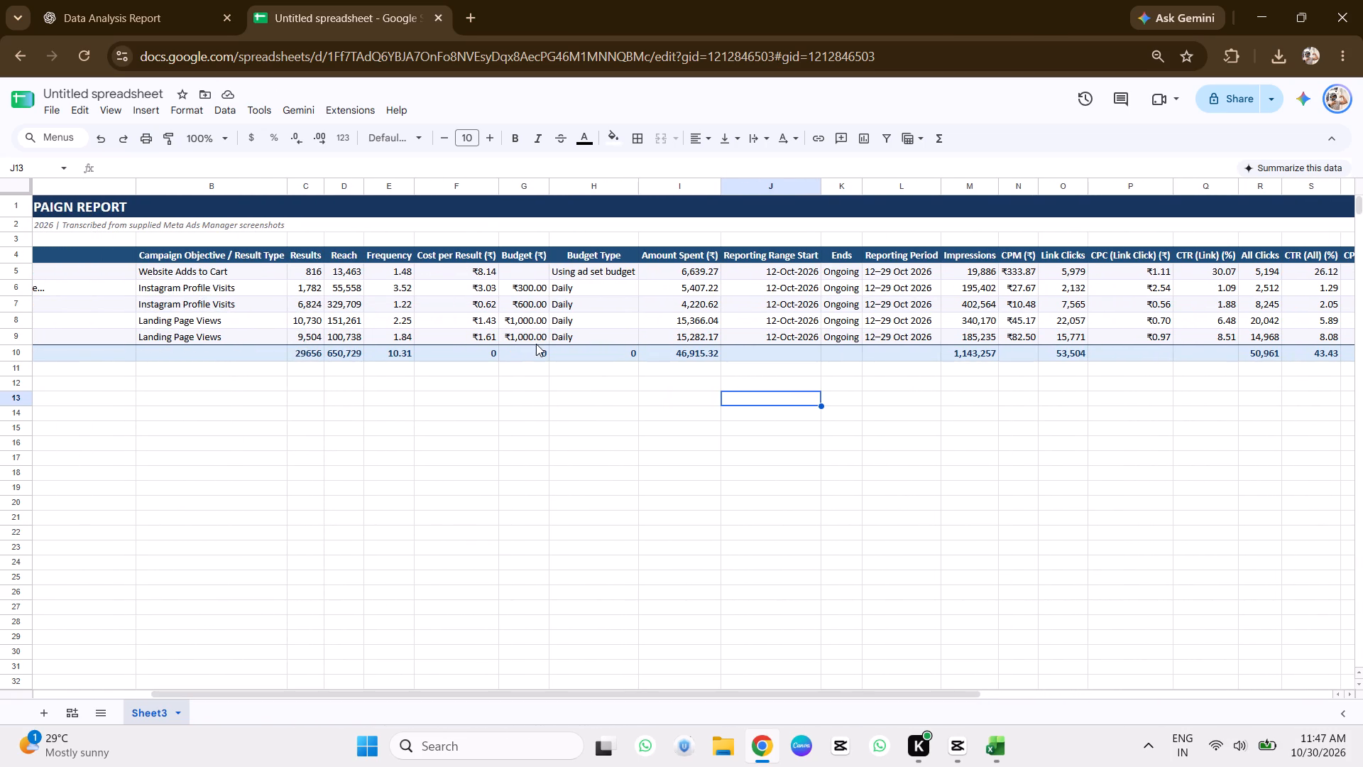
click(528, 273)
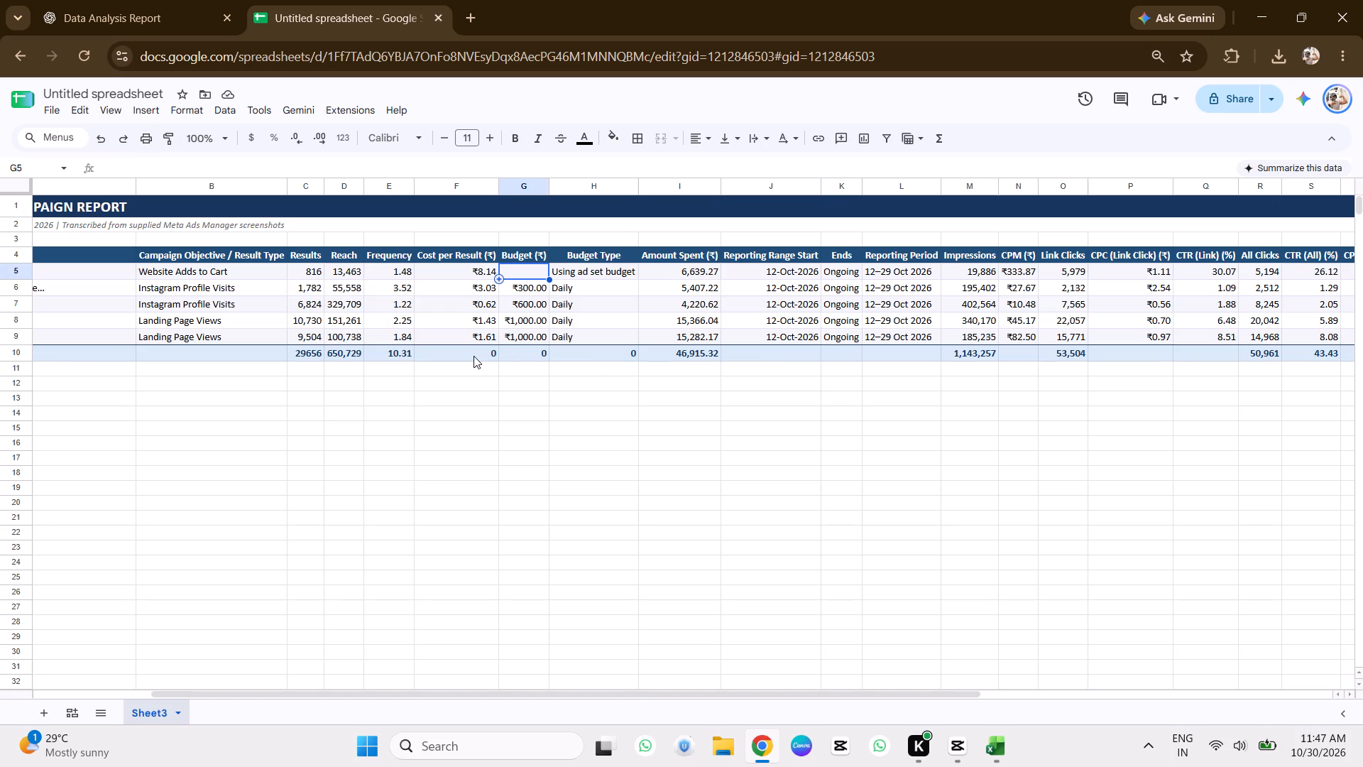
drag(474, 356, 571, 359)
key(BackSpace)
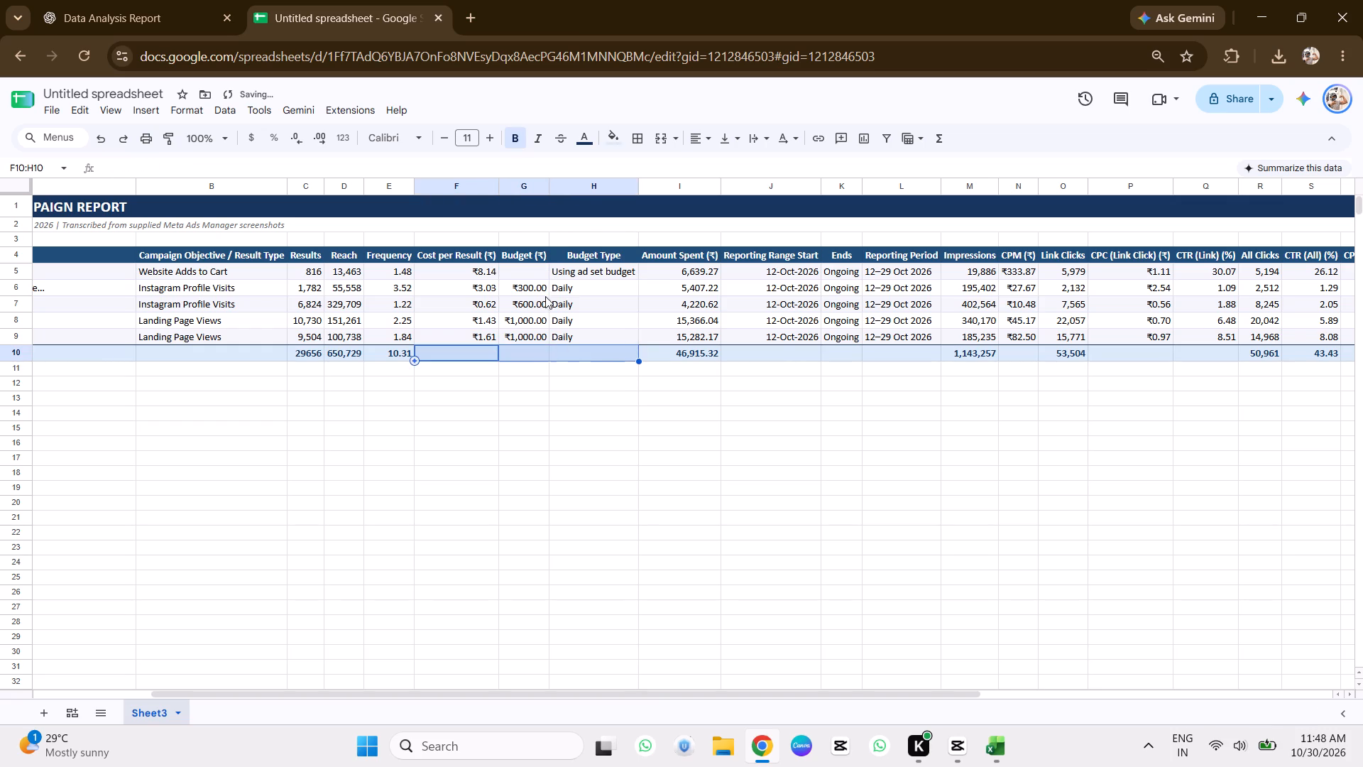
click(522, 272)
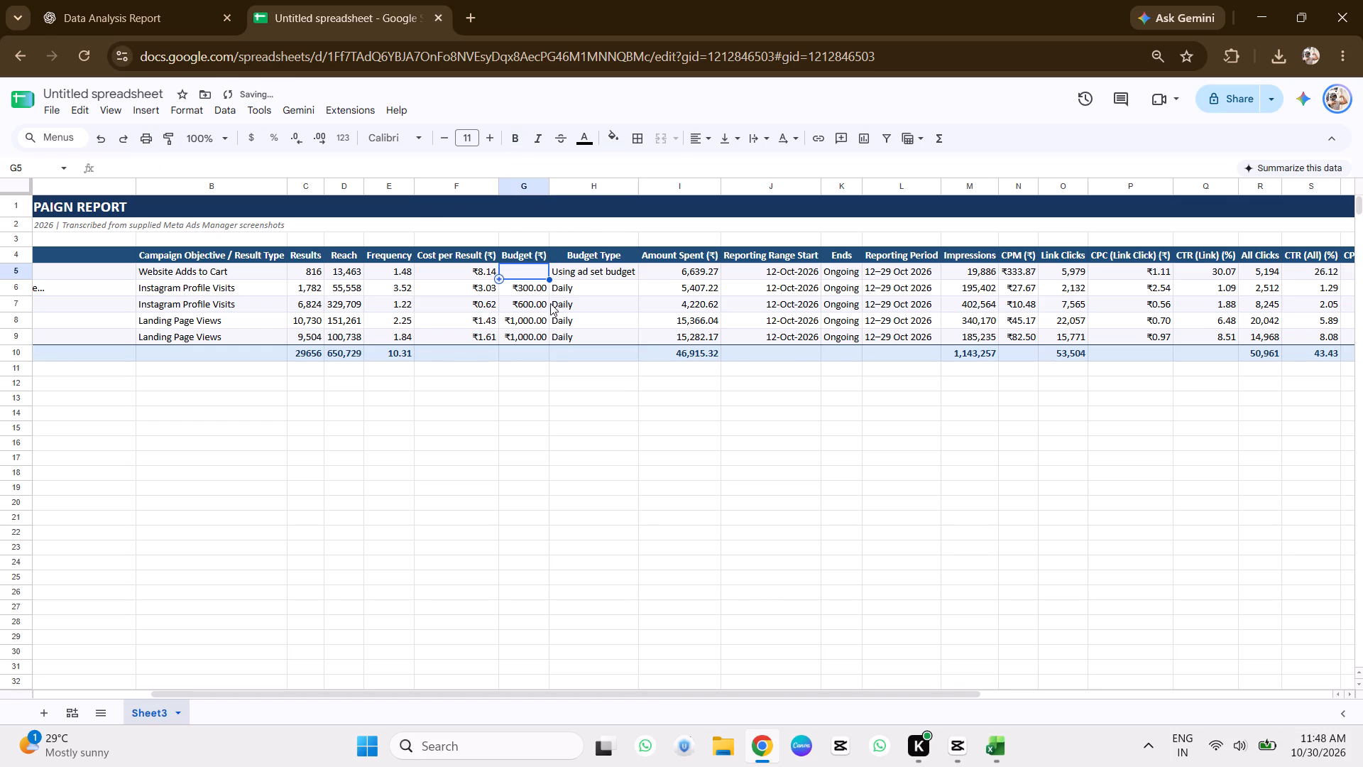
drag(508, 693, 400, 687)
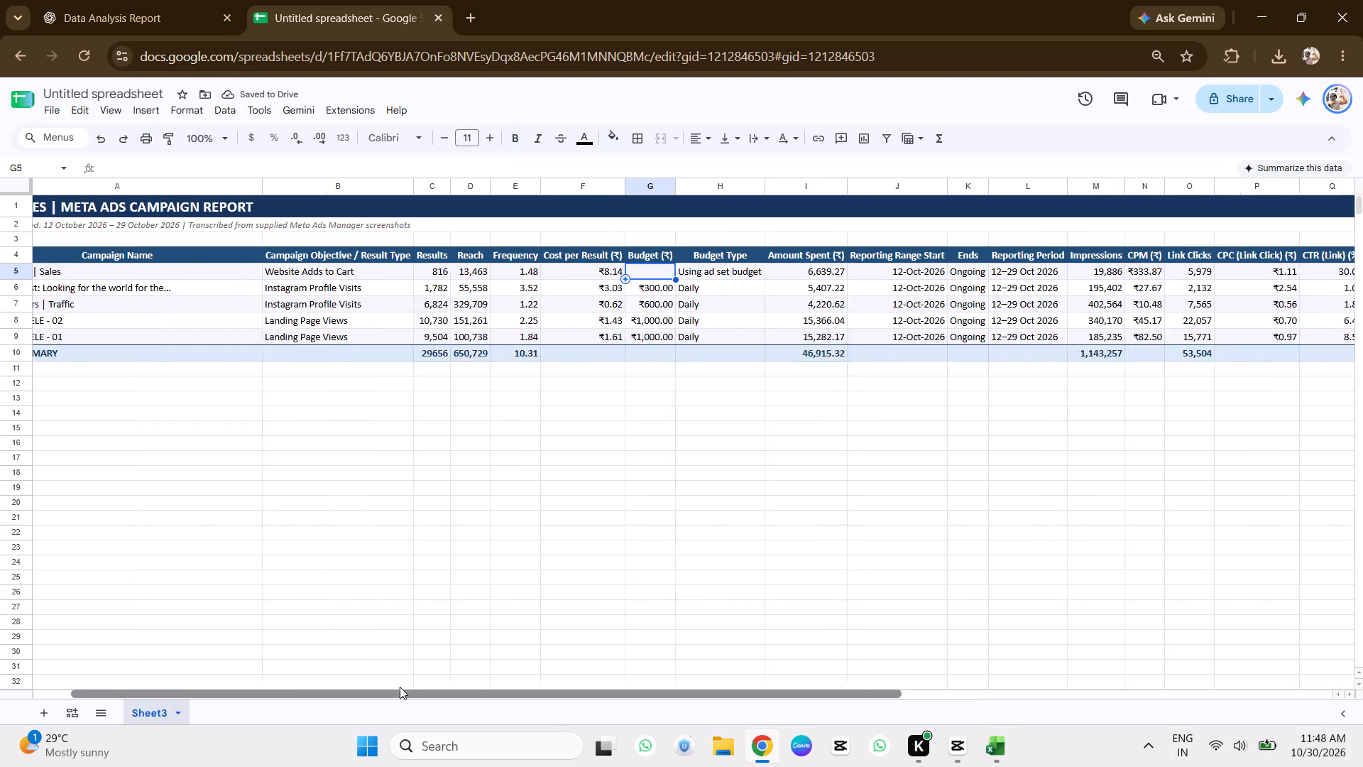
Undo the clearing of the Cost per Result, Budget and Budget Type totals in F10:H10.
drag(400, 687, 235, 659)
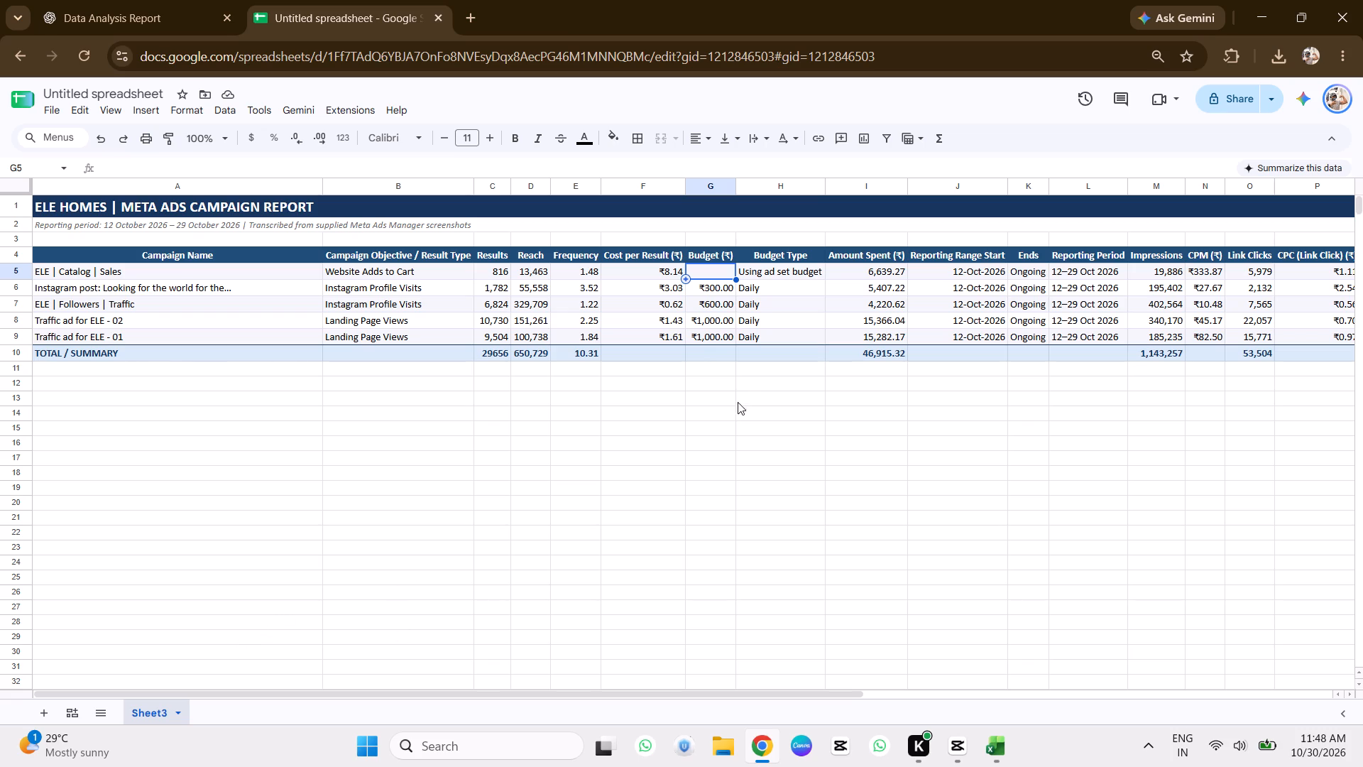
click(755, 265)
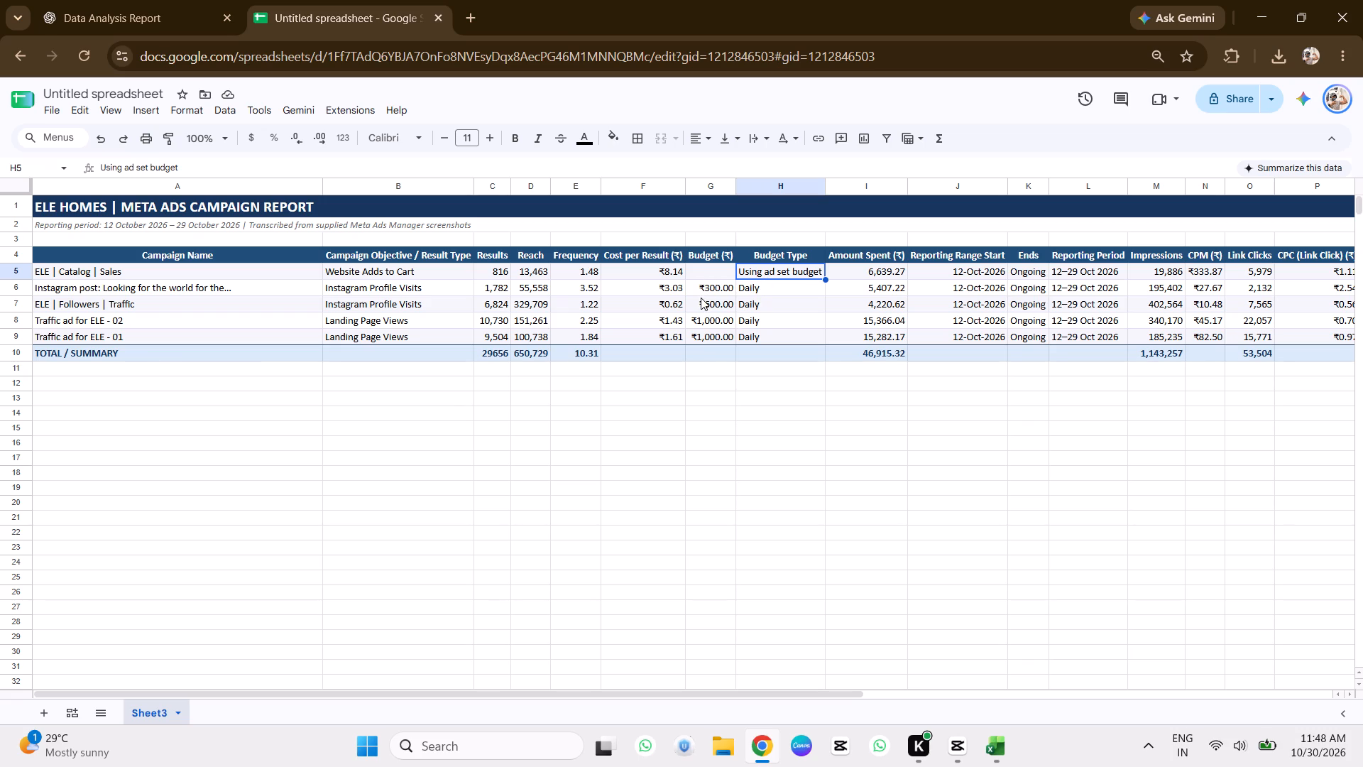
key(ctrl+z)
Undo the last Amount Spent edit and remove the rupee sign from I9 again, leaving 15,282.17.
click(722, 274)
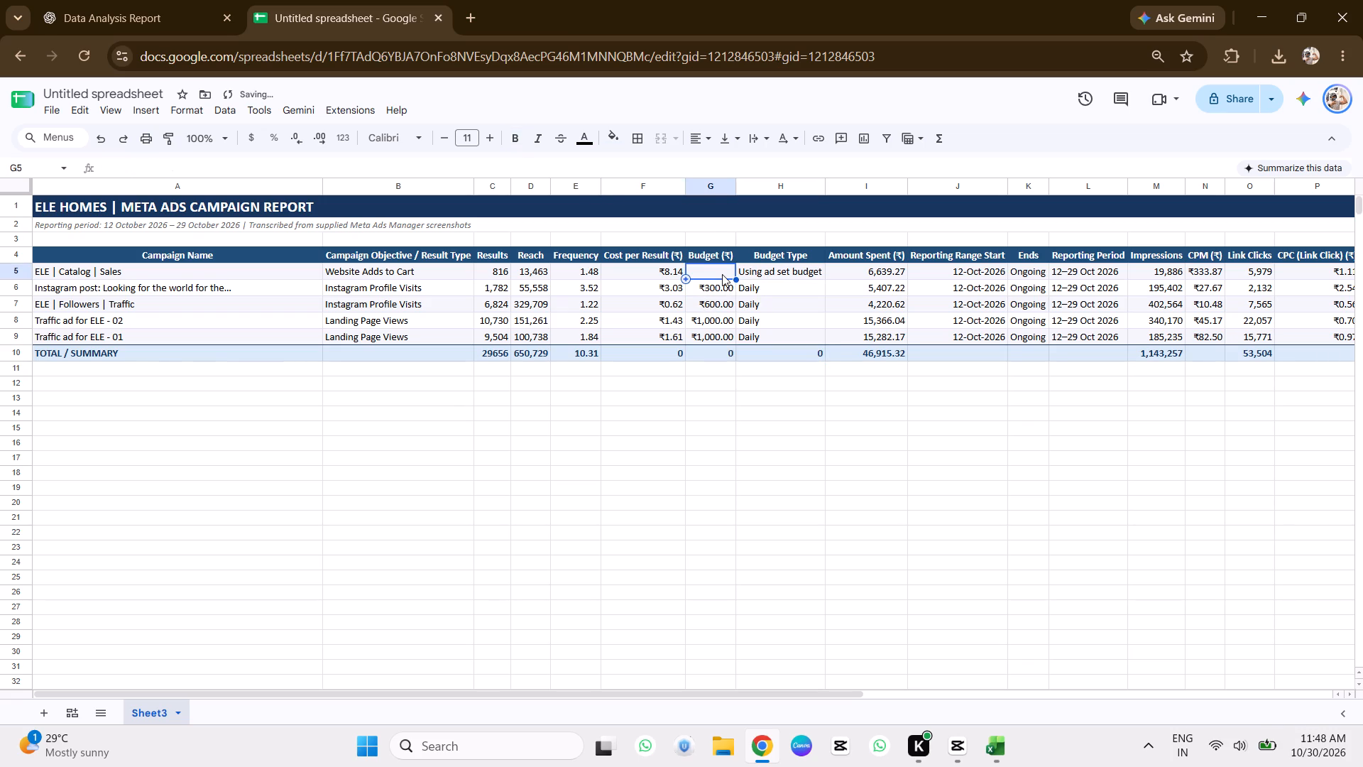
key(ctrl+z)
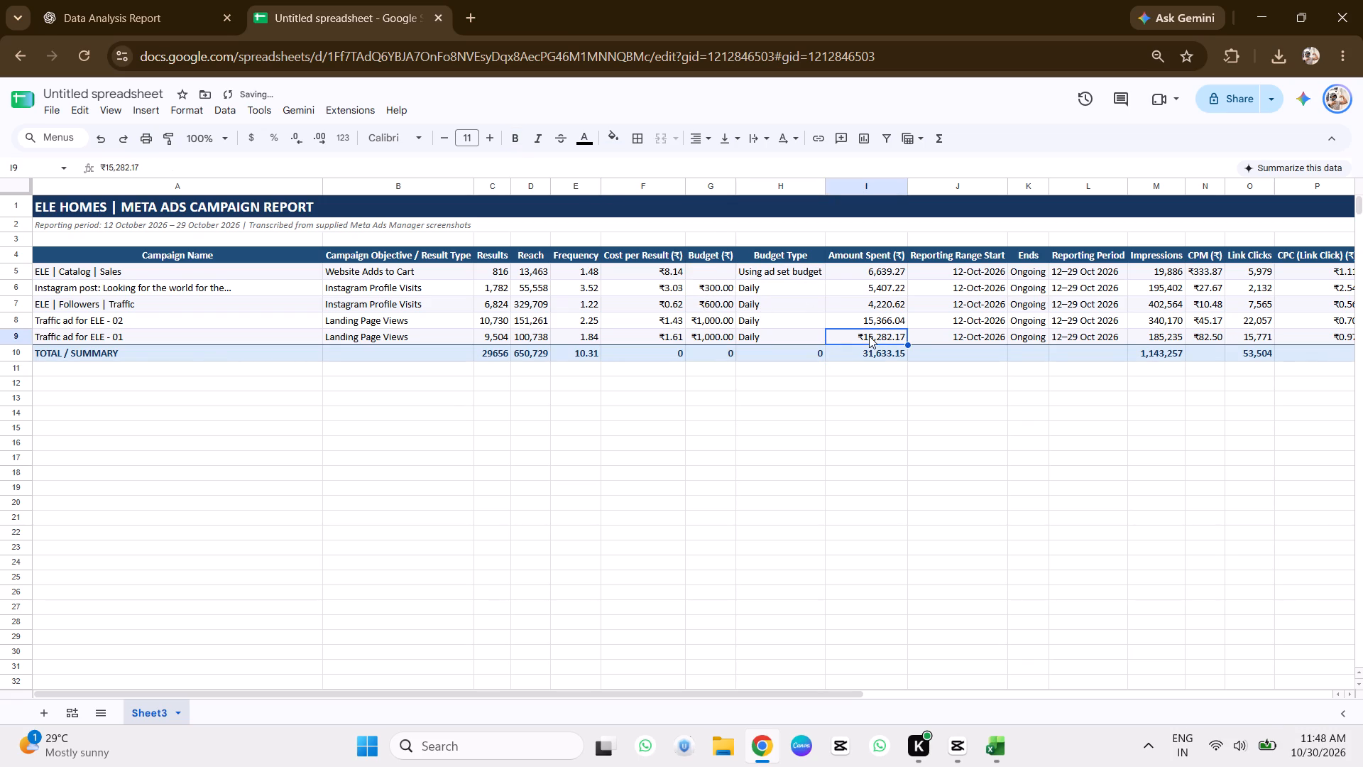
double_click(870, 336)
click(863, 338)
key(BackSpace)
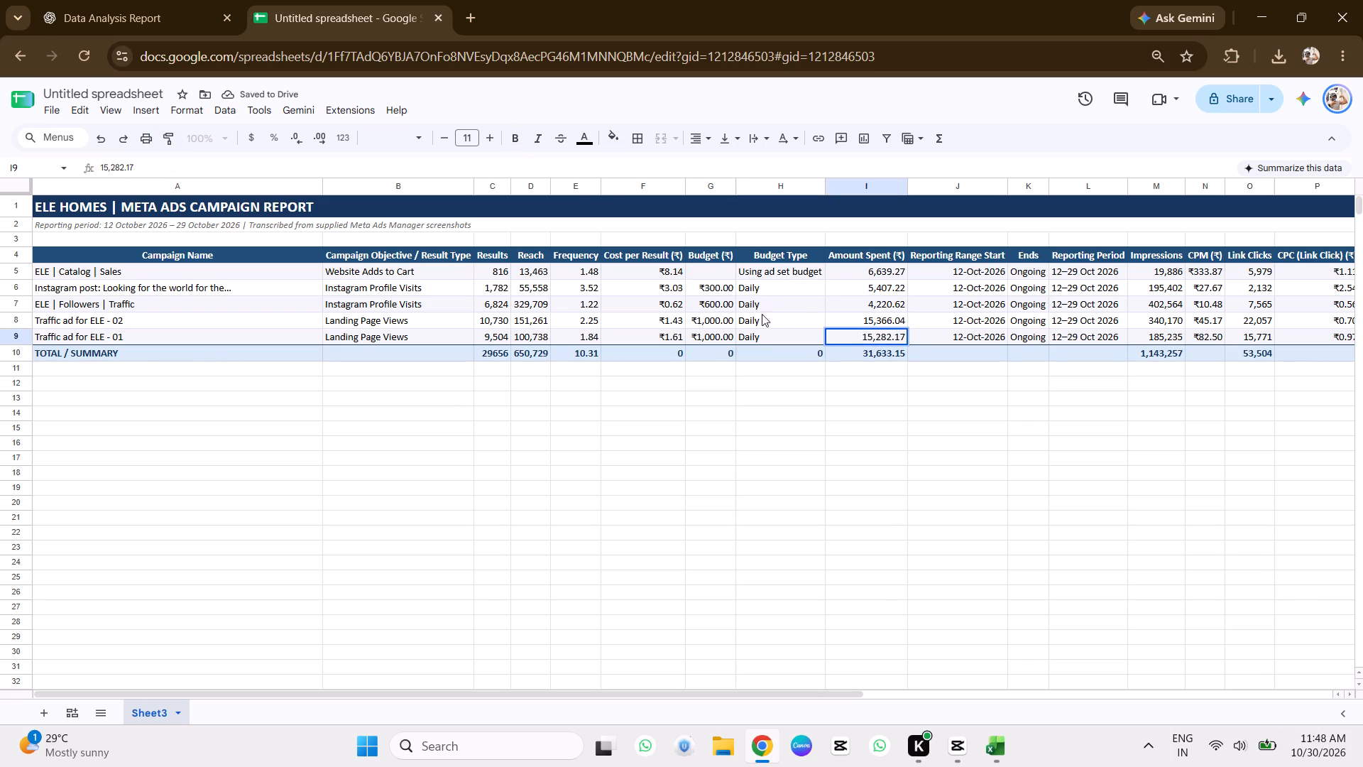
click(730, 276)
Enter 500 as the Budget of the ELE | Catalog | Sales campaign in cell G5.
click(772, 270)
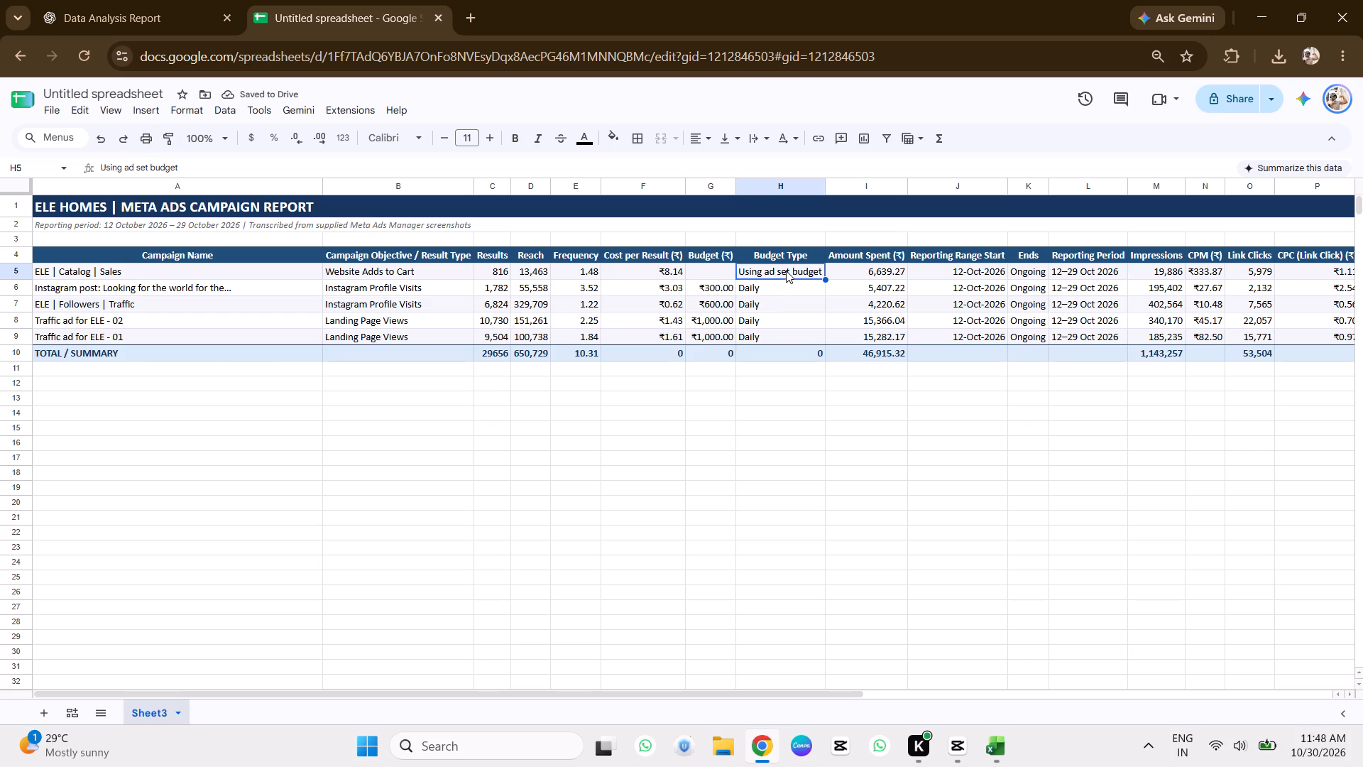
click(726, 273)
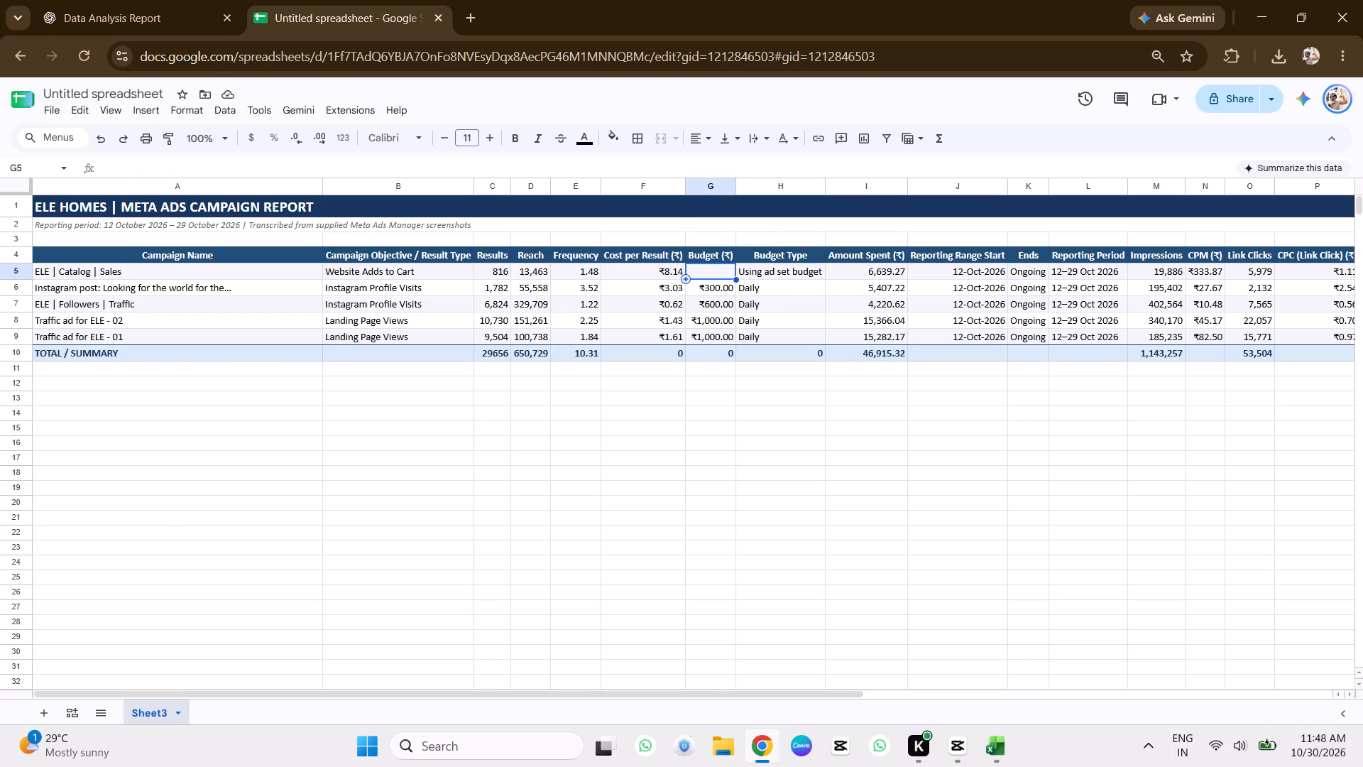
double_click(710, 290)
click(788, 274)
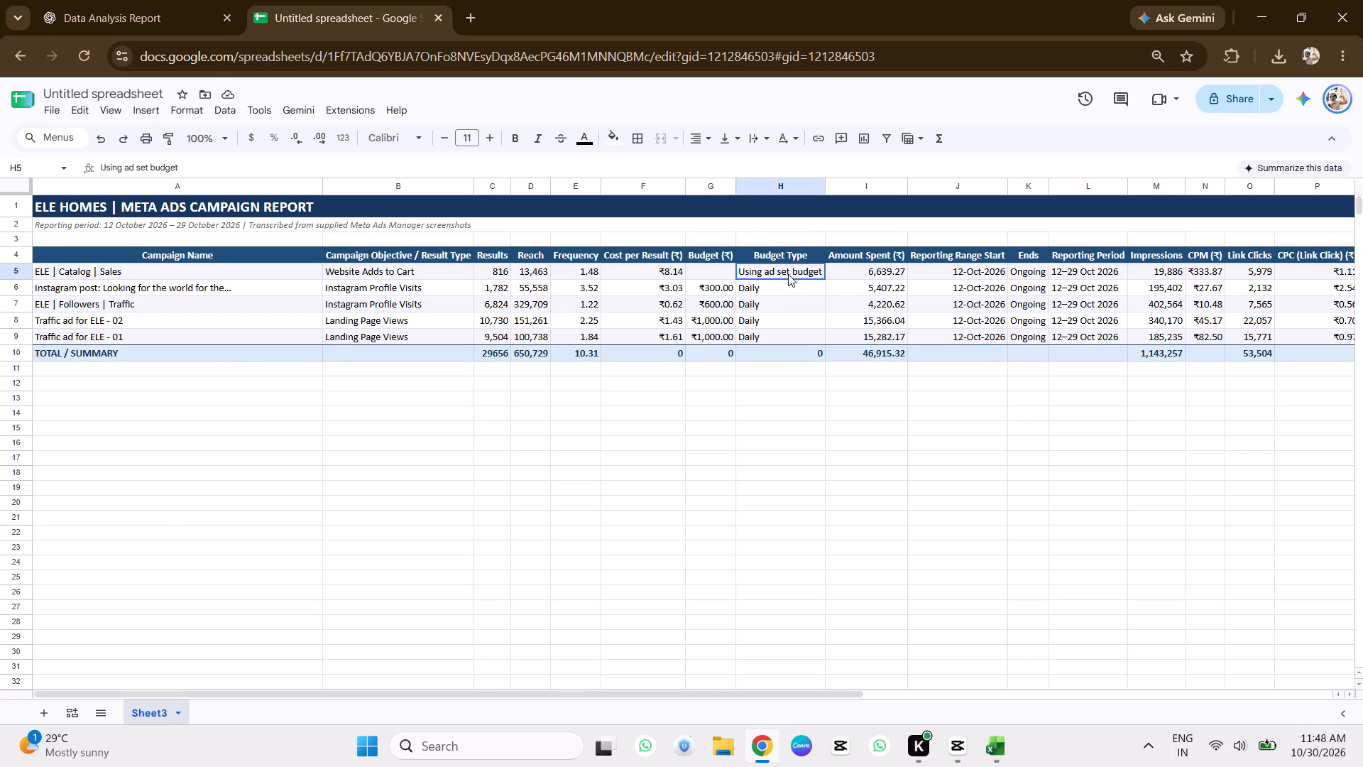
triple_click(788, 274)
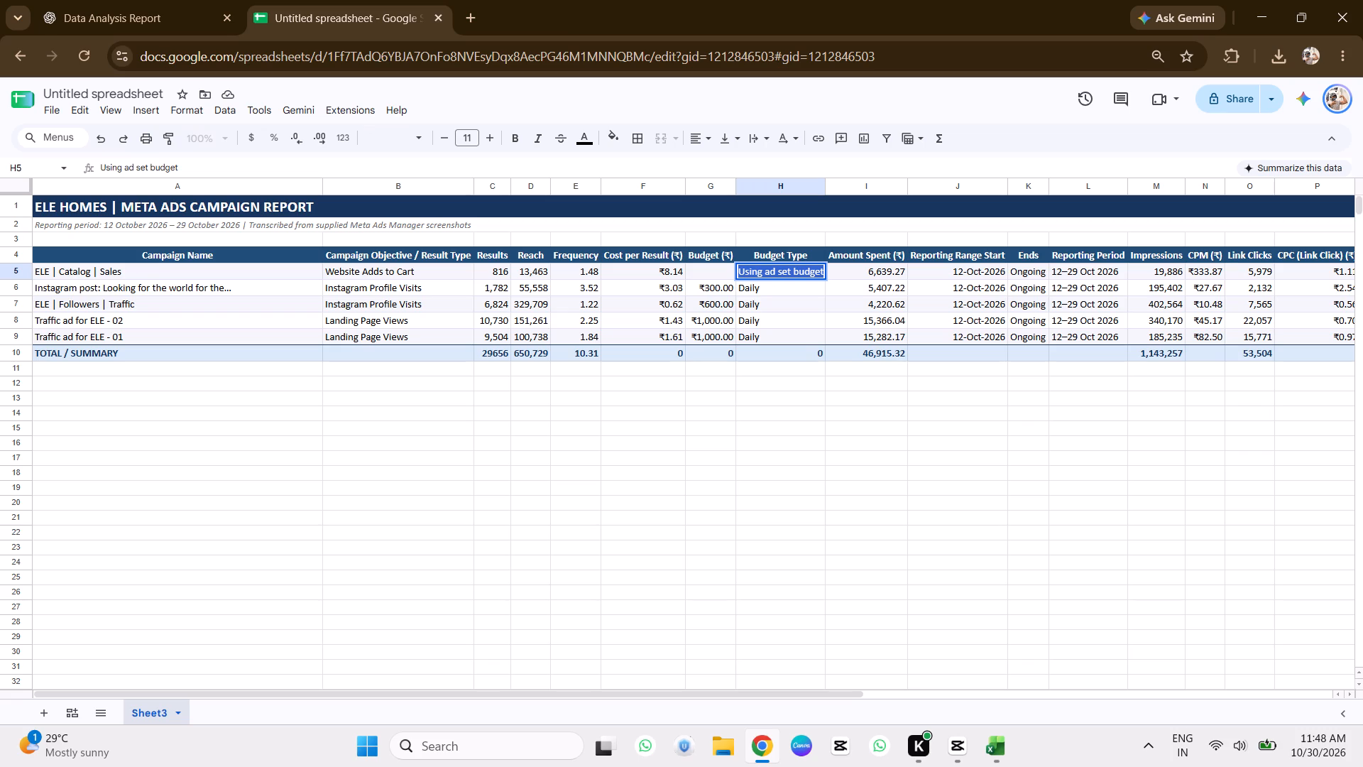
click(727, 270)
key(6)
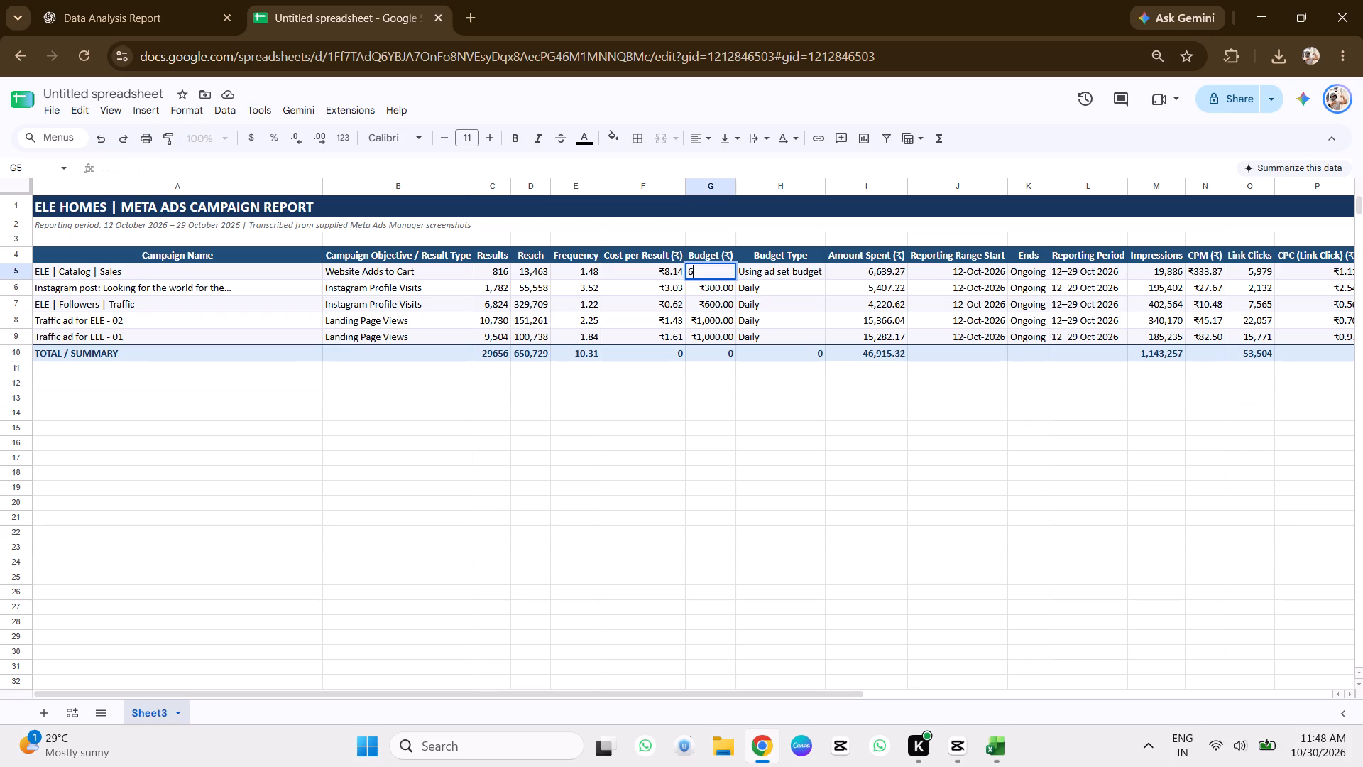
key(BackSpace)
text(500)
key(Return)
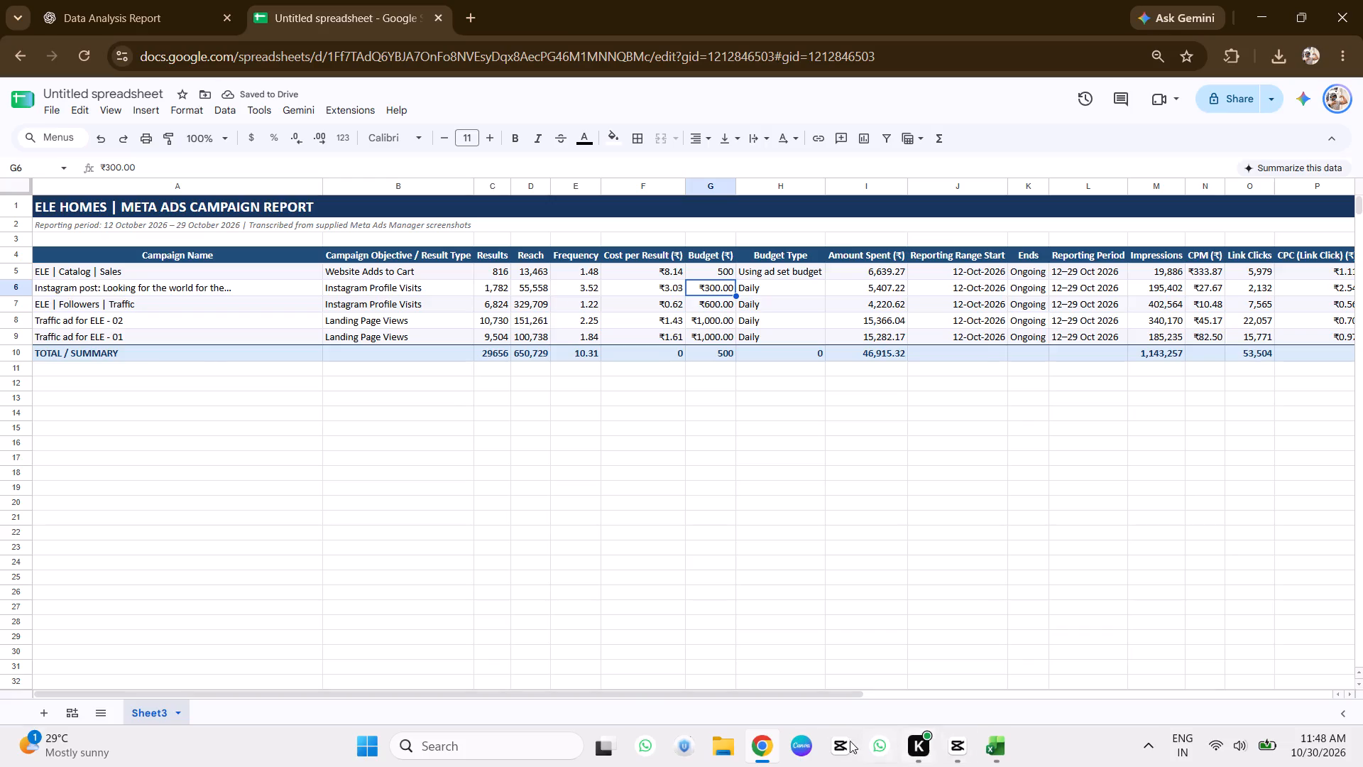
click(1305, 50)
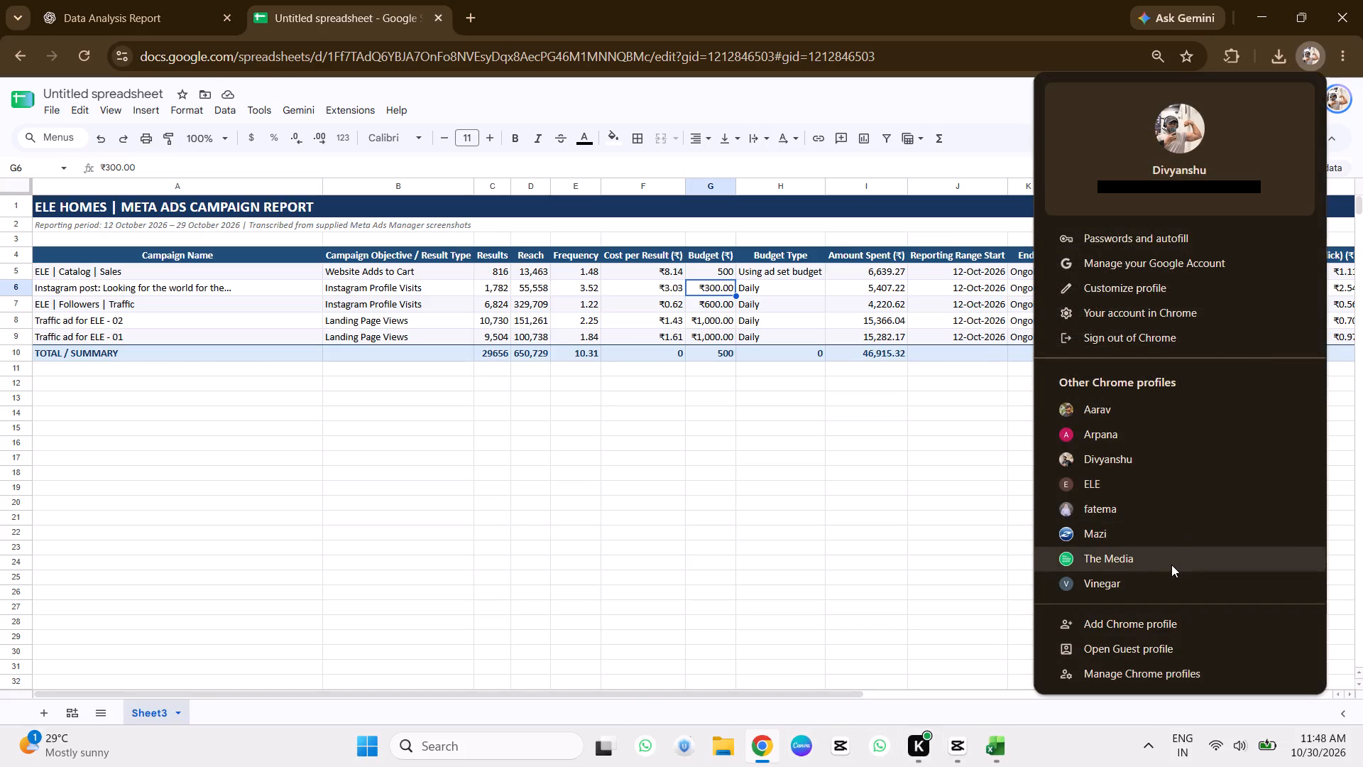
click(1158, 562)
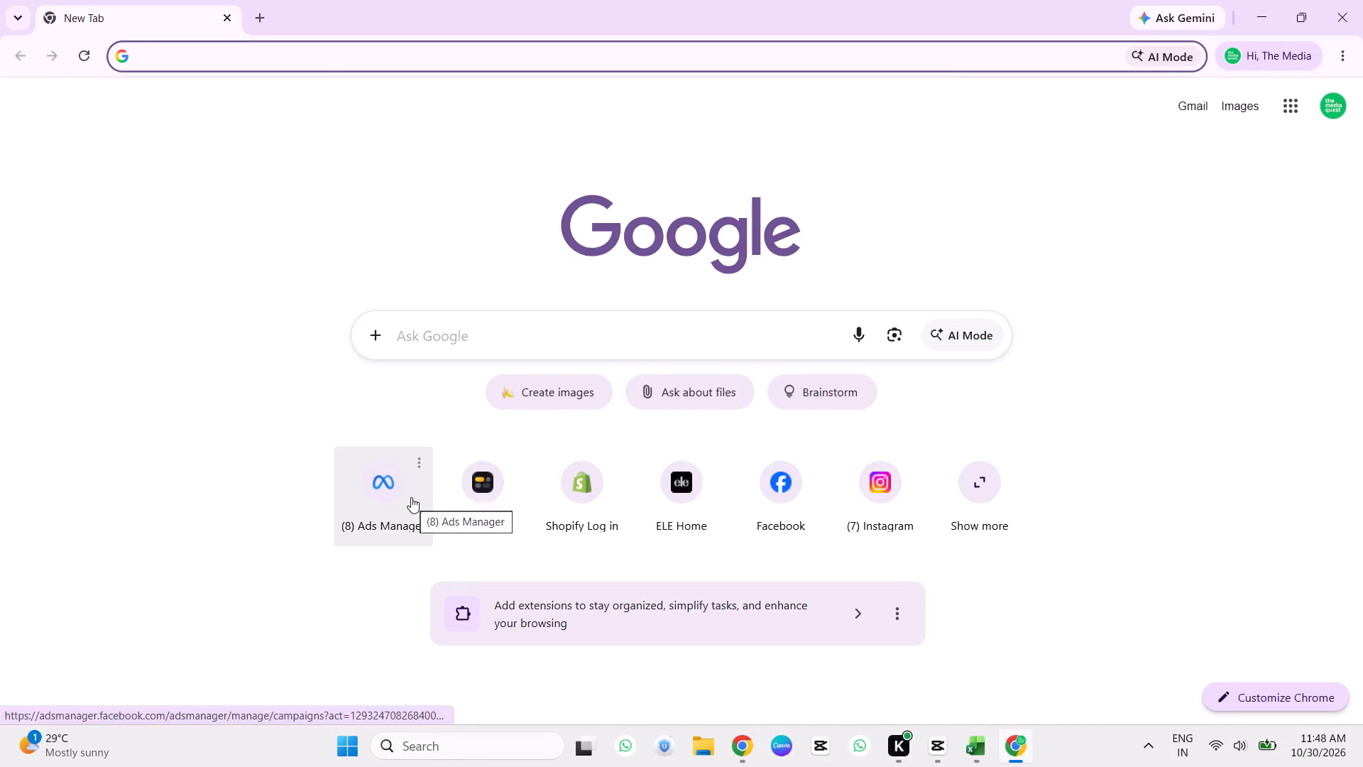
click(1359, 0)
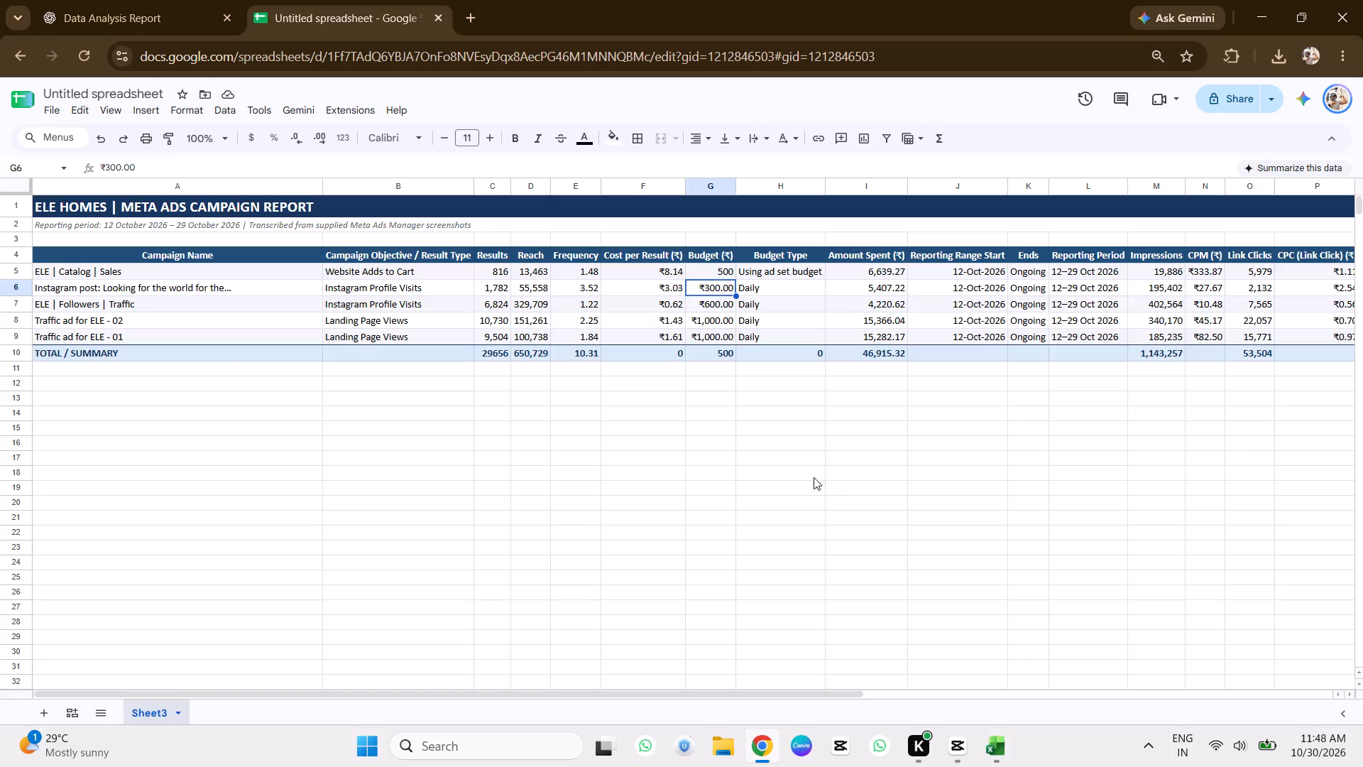
Switch to The Media browser profile and open Meta Ads Manager there.
click(464, 11)
click(1308, 43)
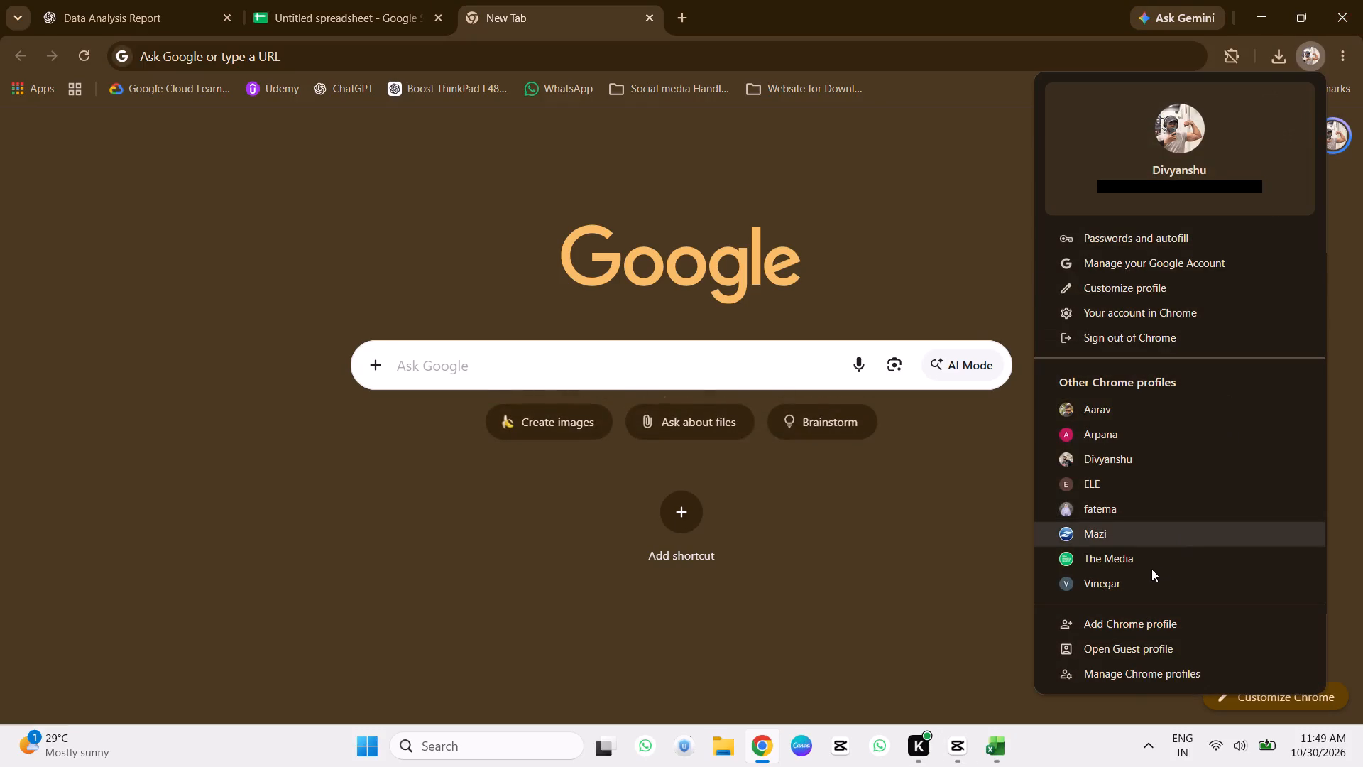
click(1150, 570)
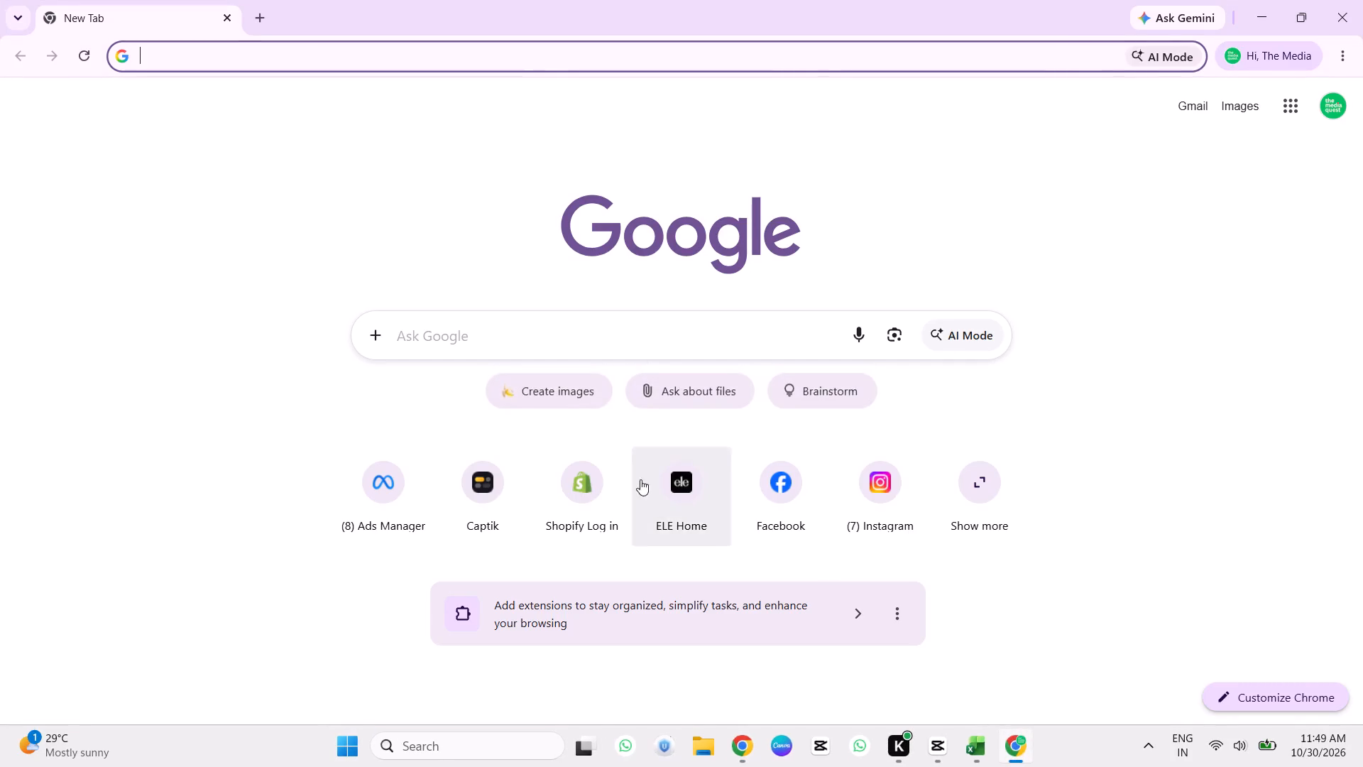
click(410, 474)
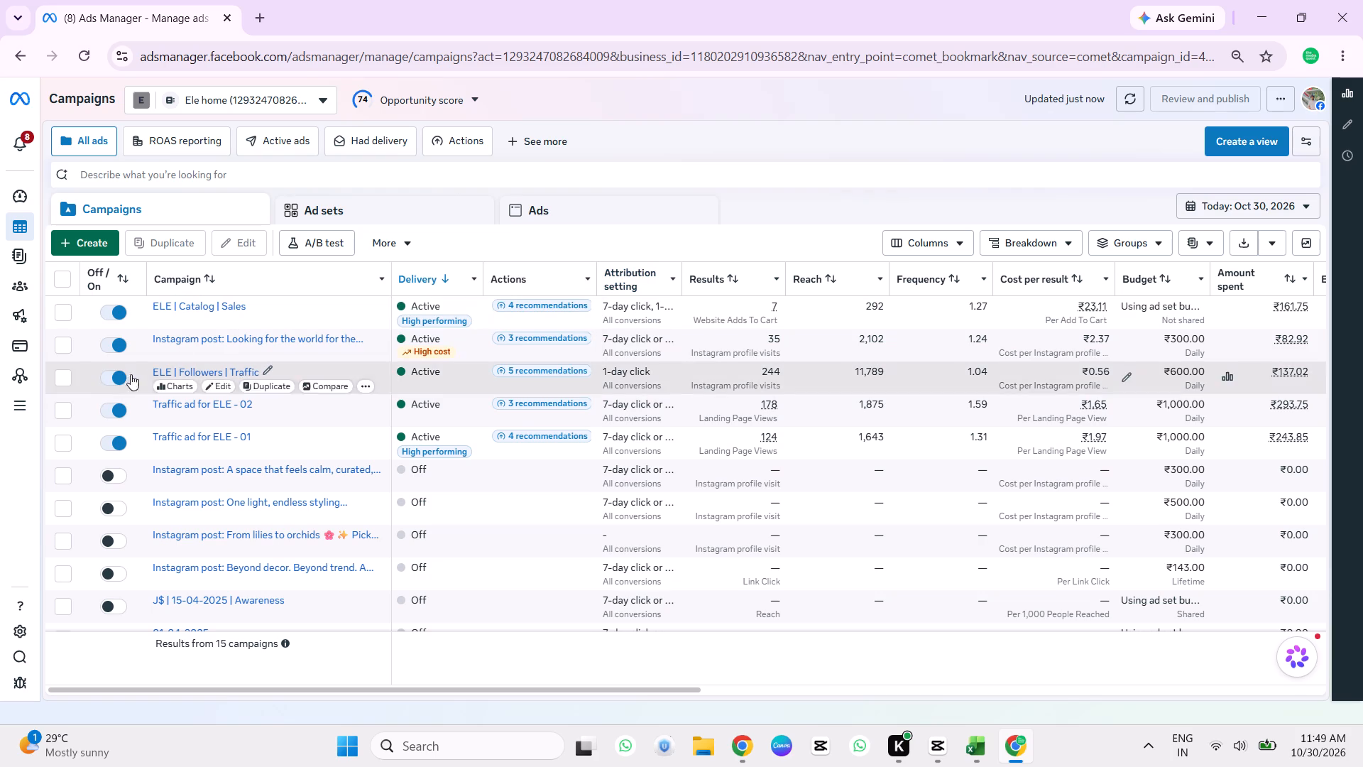
Examine the ad sets and budgets of the ELE | Catalog | Sales campaign, including the ad in ELE | Prospect | Sculptures.
click(227, 304)
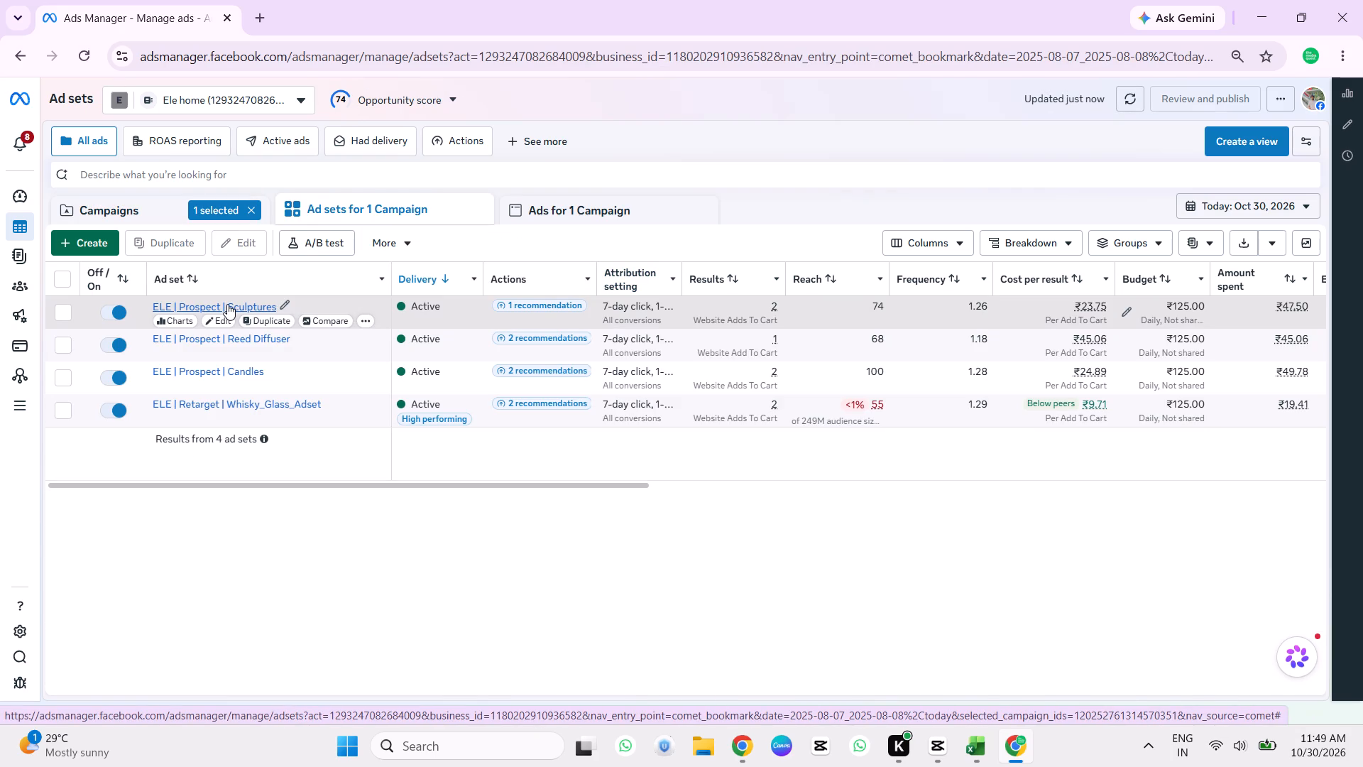
click(227, 304)
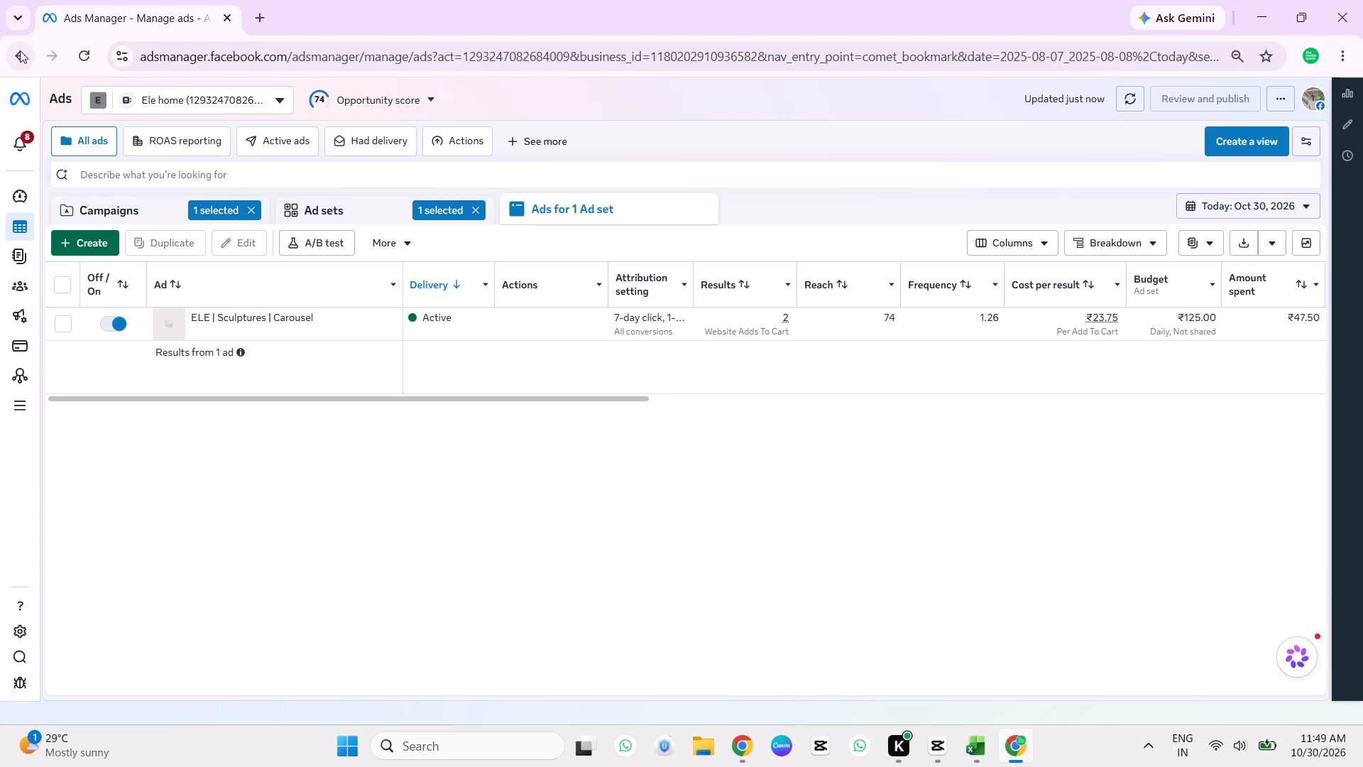
click(20, 50)
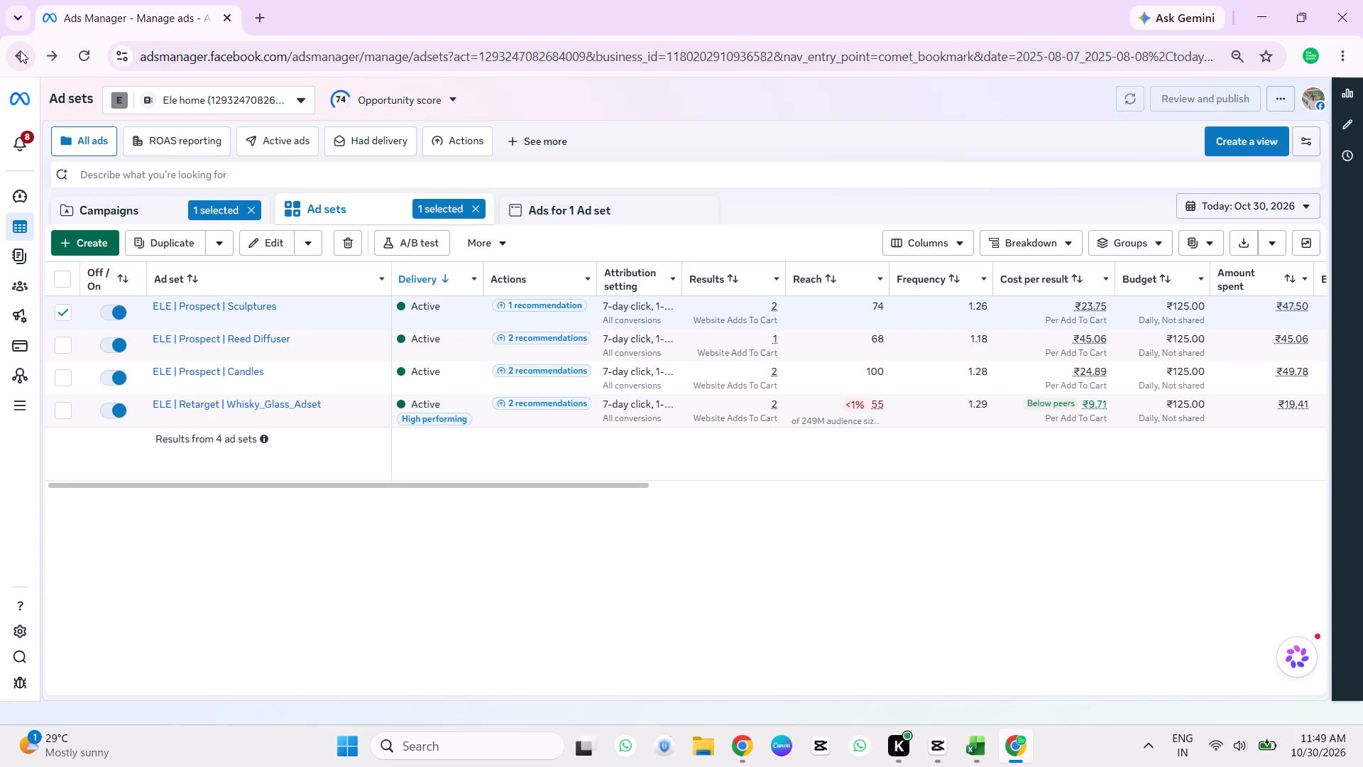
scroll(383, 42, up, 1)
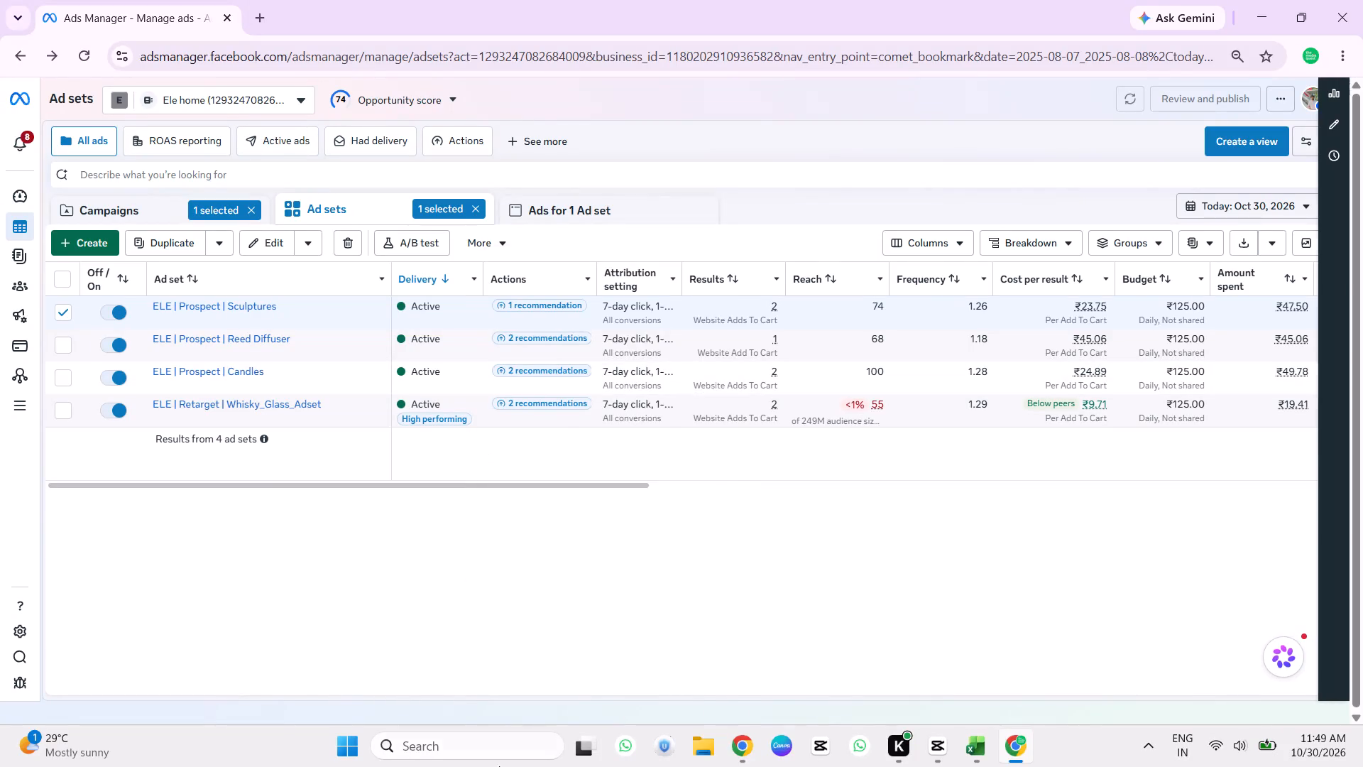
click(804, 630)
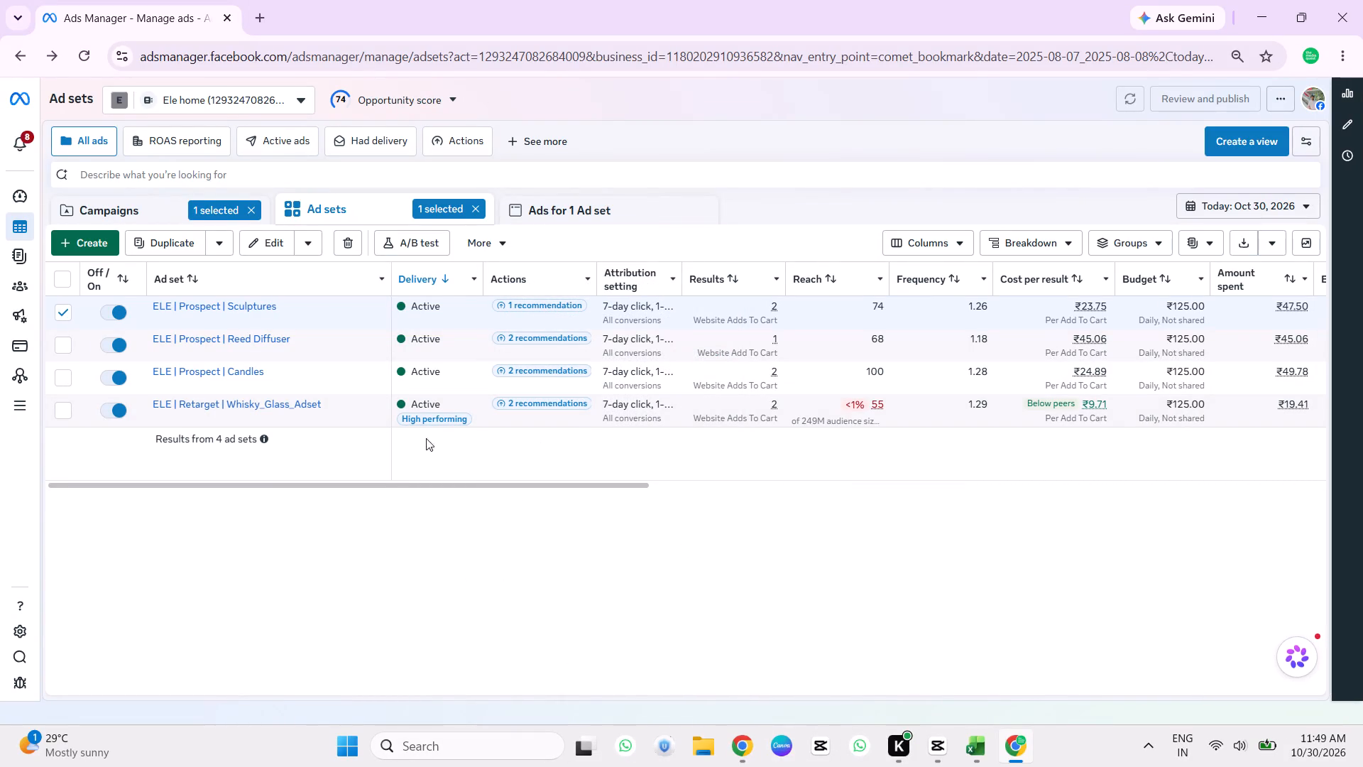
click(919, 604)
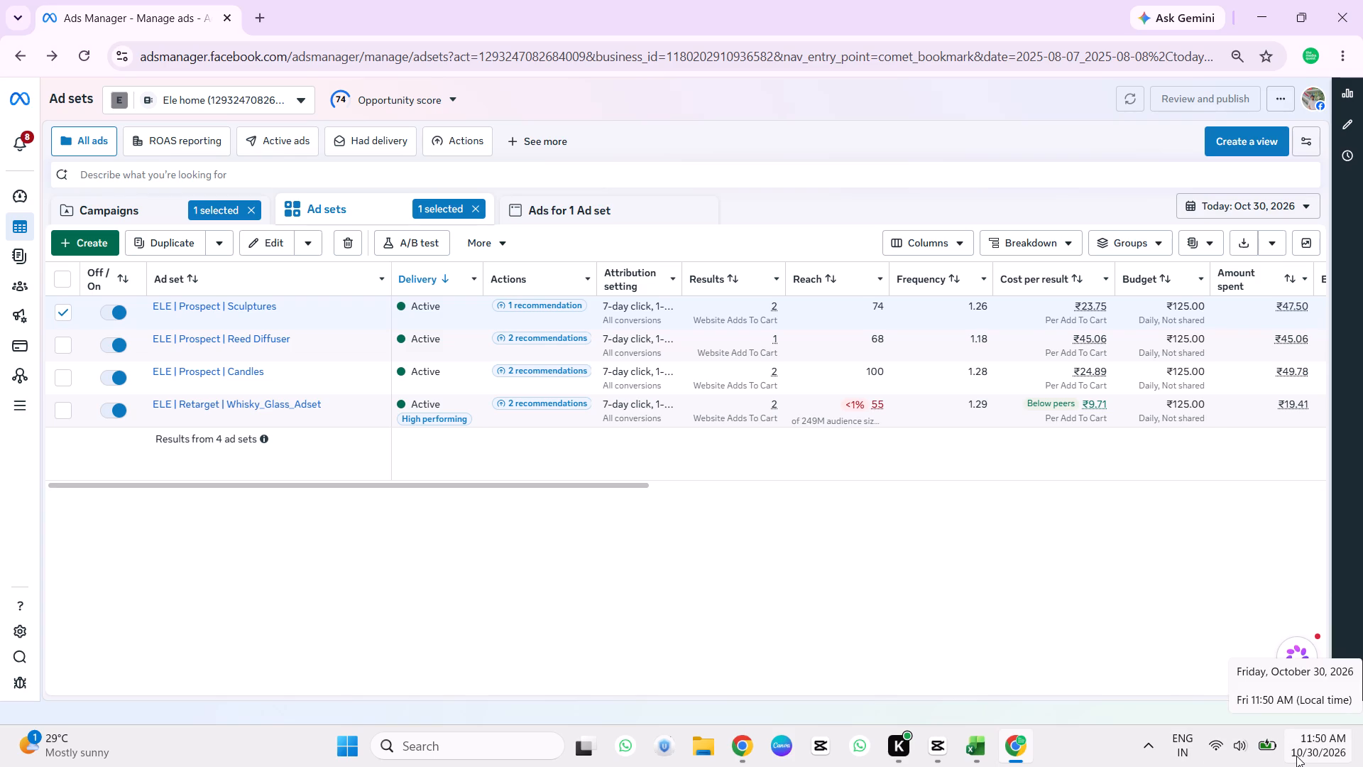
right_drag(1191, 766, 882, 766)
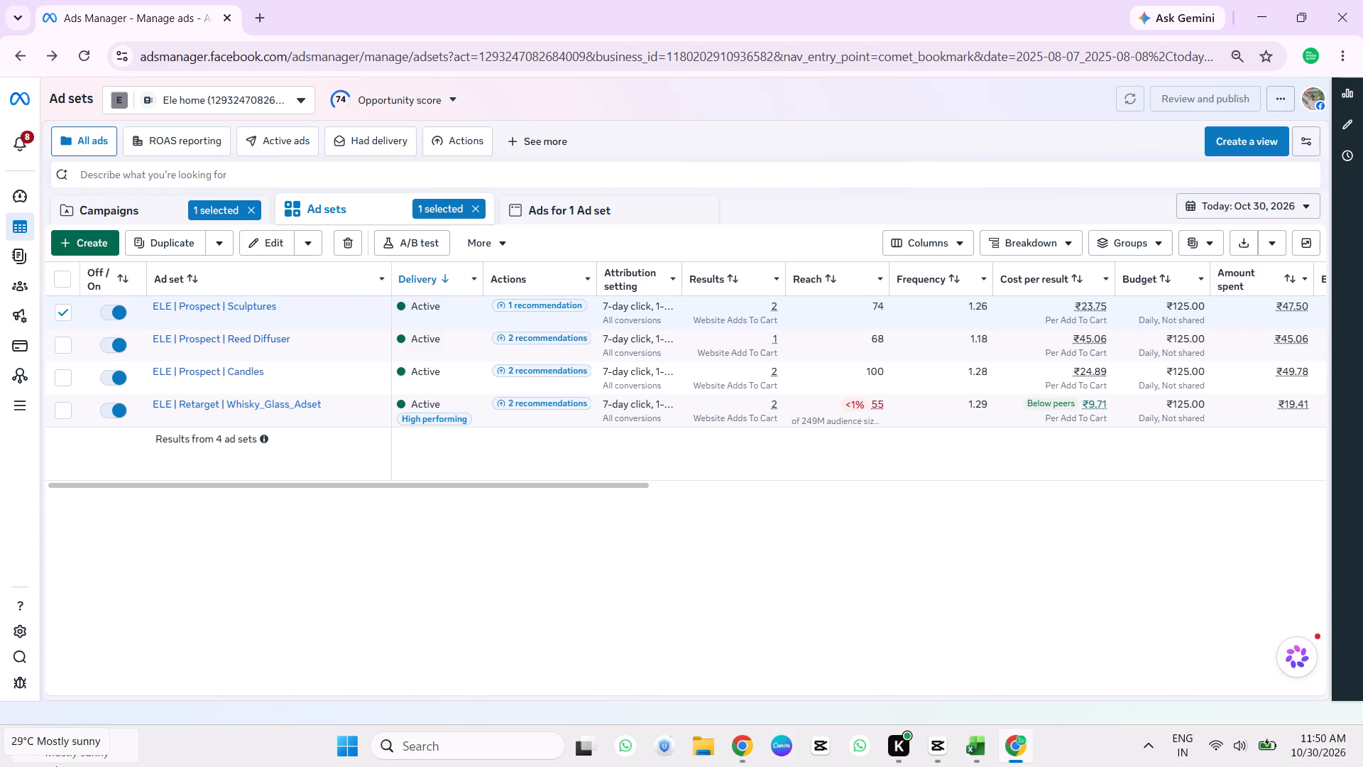
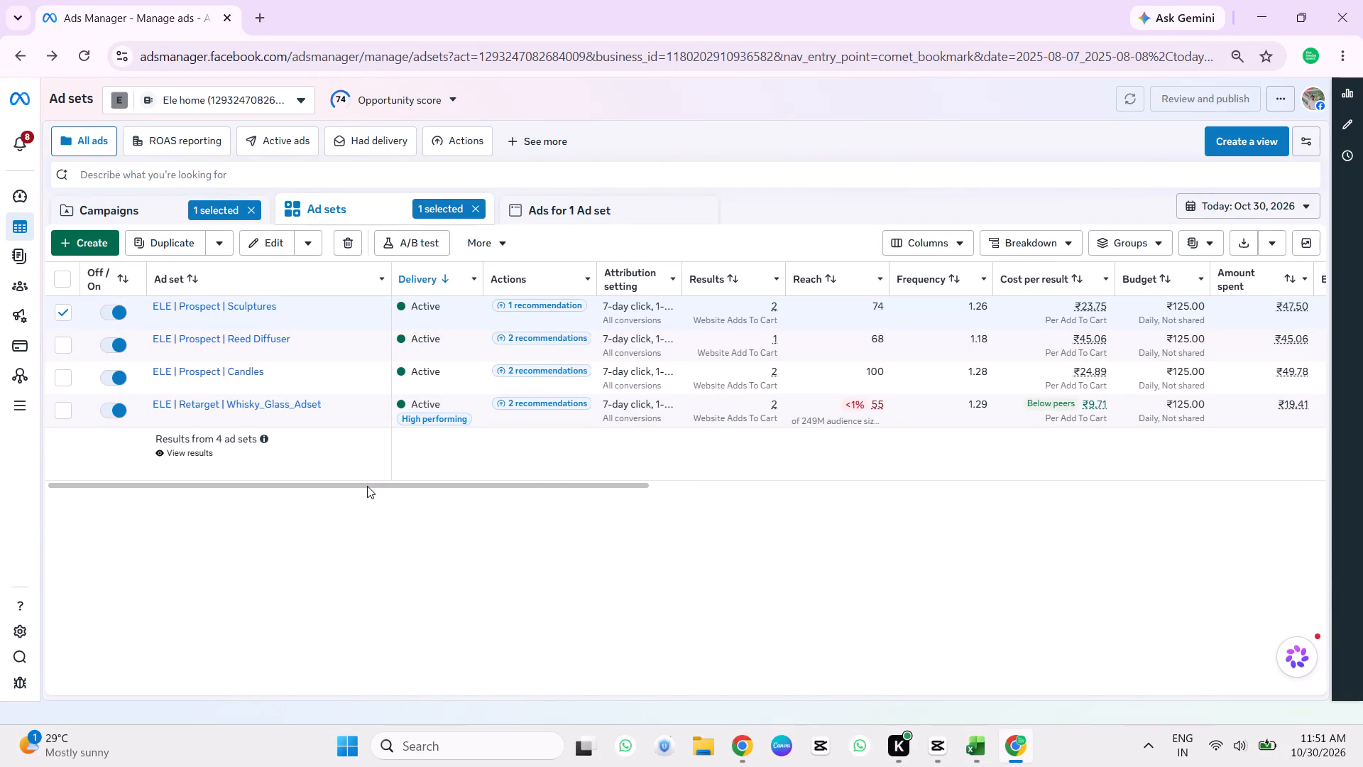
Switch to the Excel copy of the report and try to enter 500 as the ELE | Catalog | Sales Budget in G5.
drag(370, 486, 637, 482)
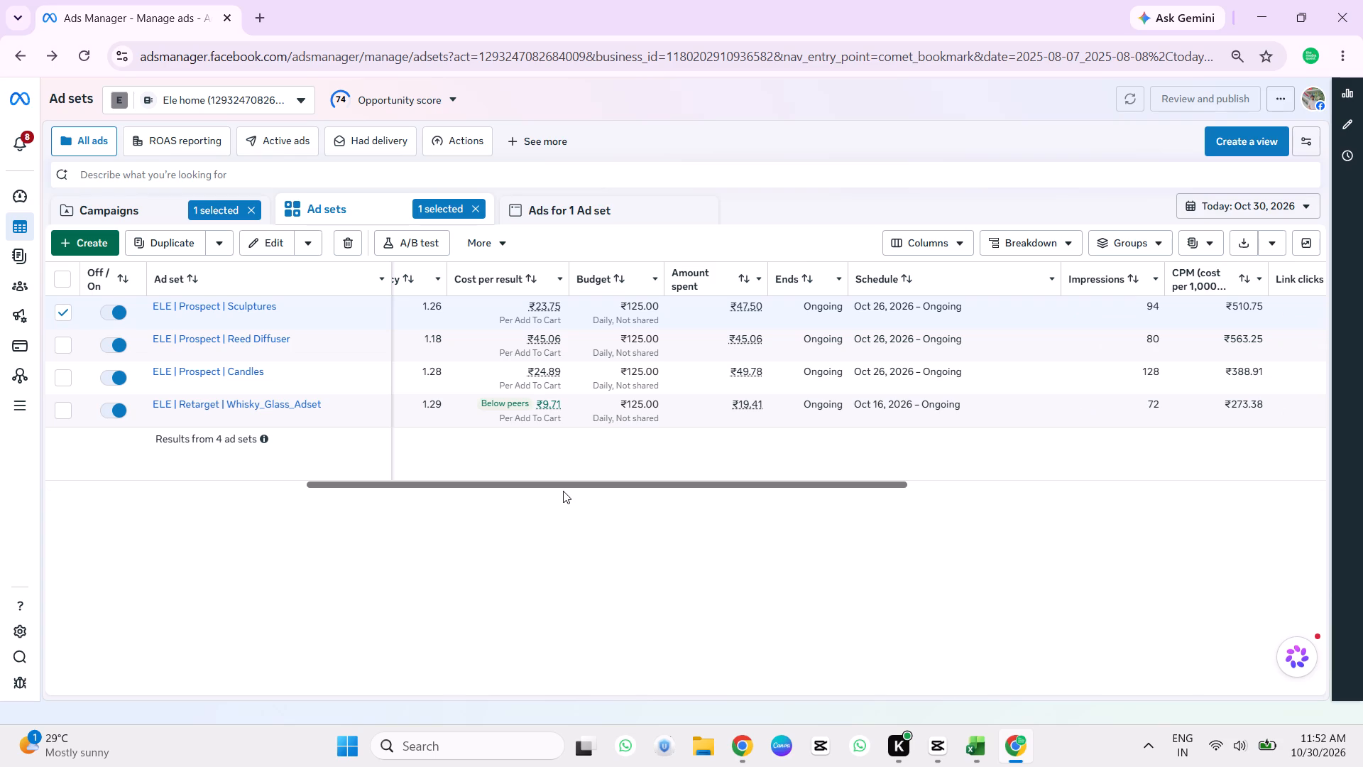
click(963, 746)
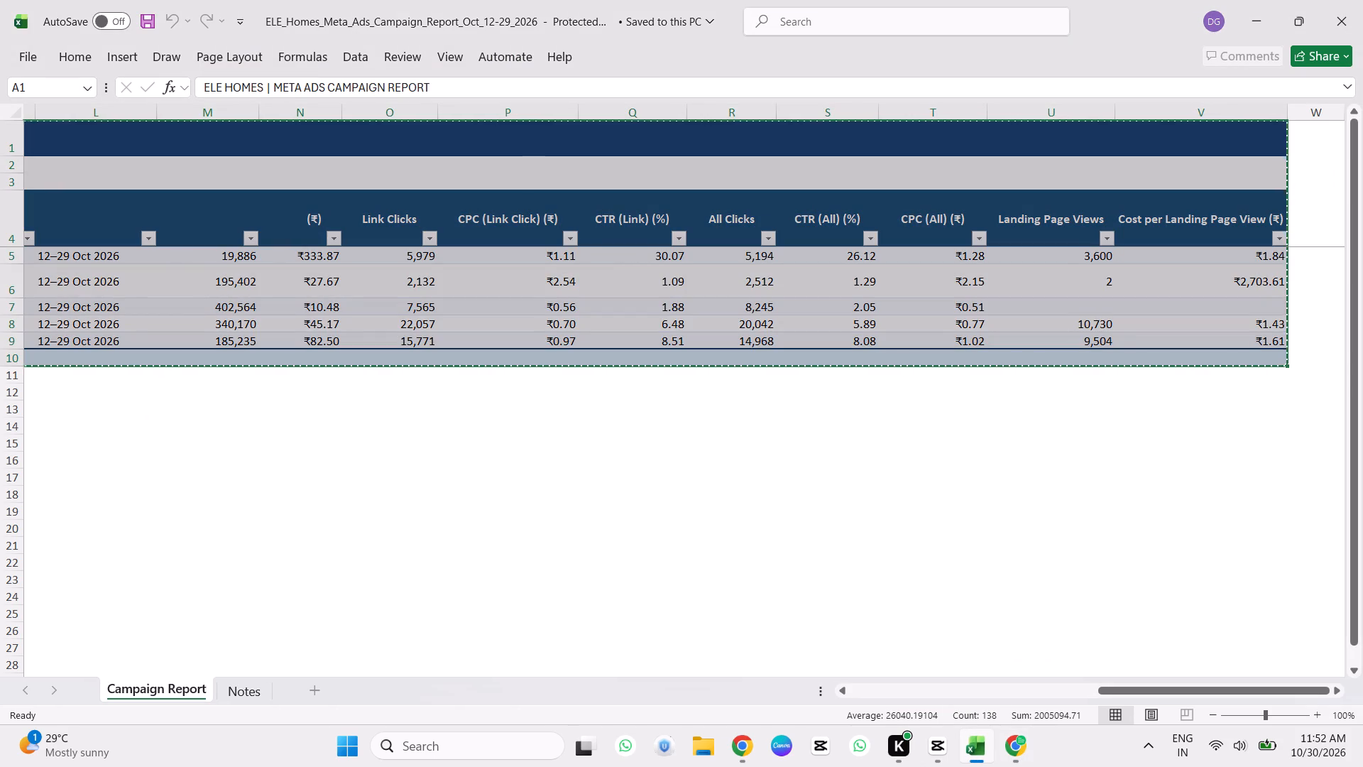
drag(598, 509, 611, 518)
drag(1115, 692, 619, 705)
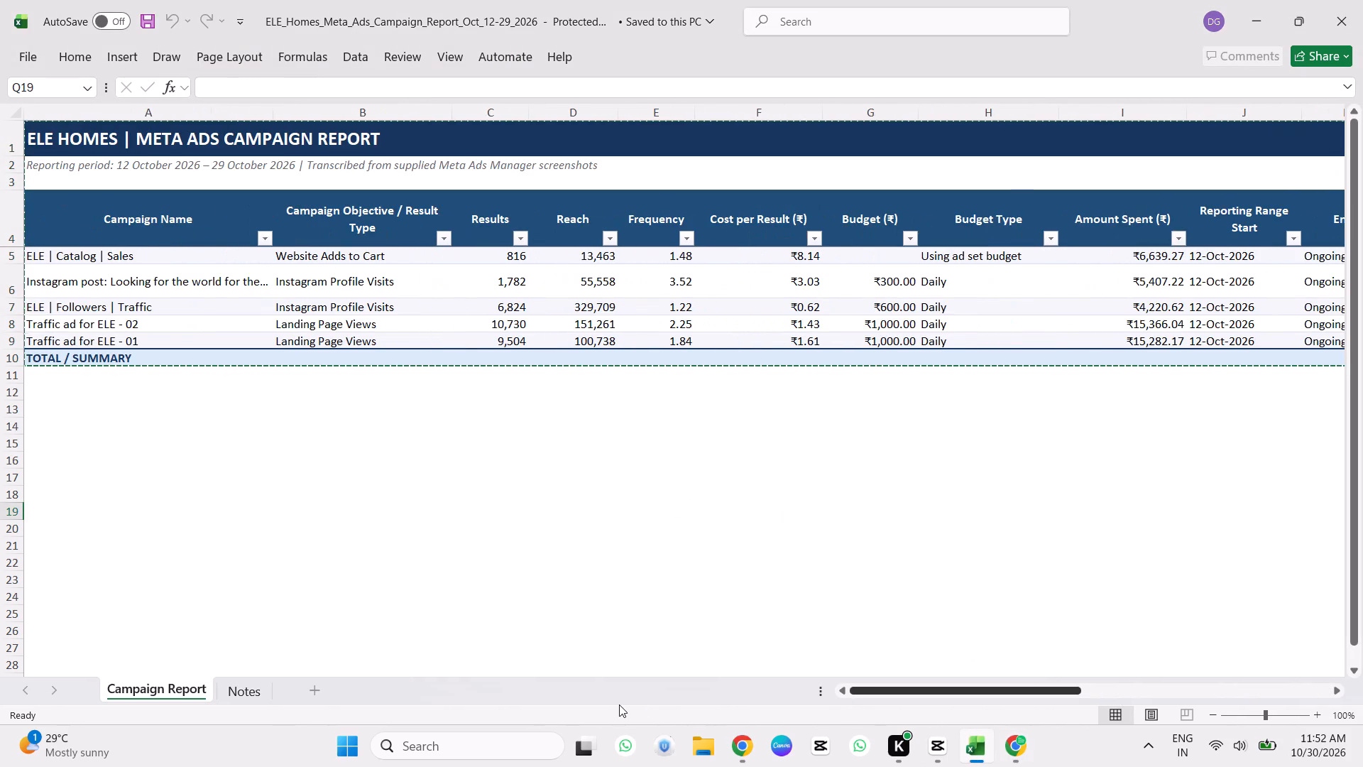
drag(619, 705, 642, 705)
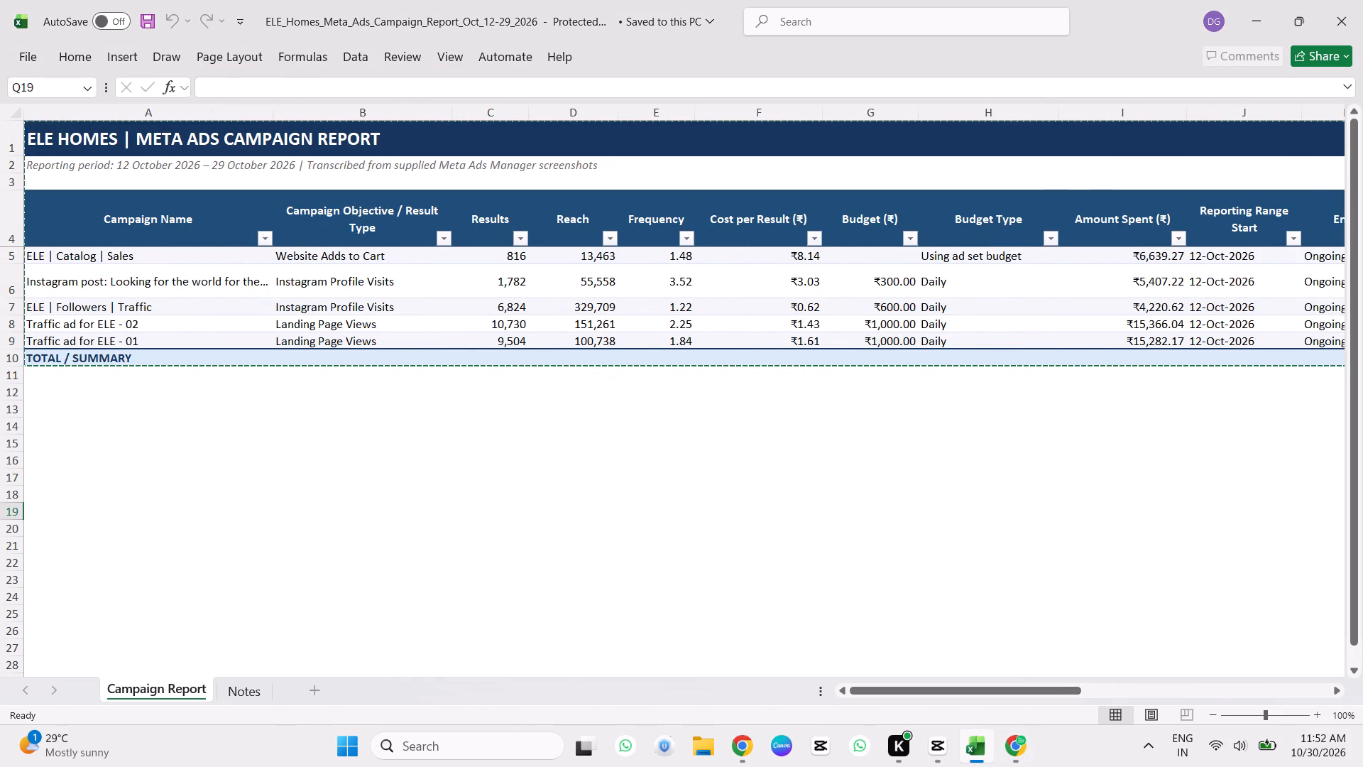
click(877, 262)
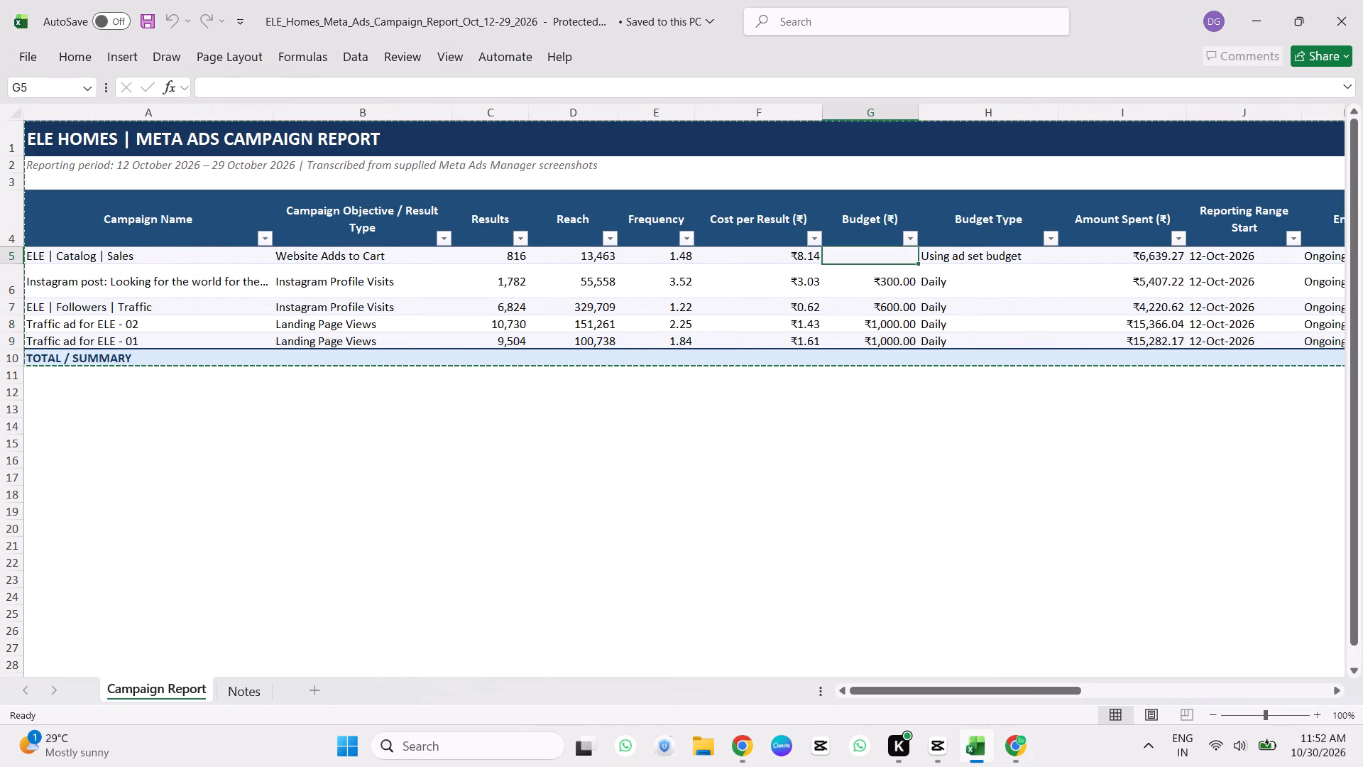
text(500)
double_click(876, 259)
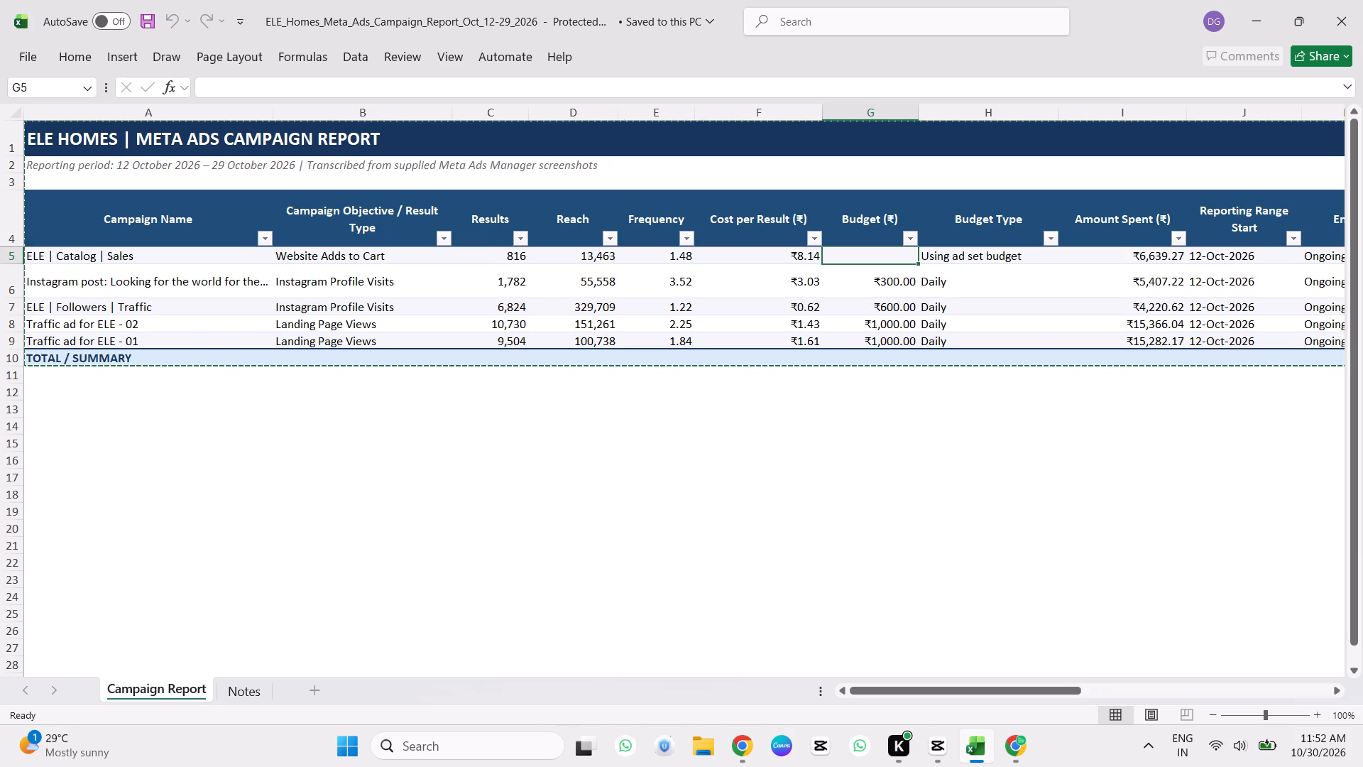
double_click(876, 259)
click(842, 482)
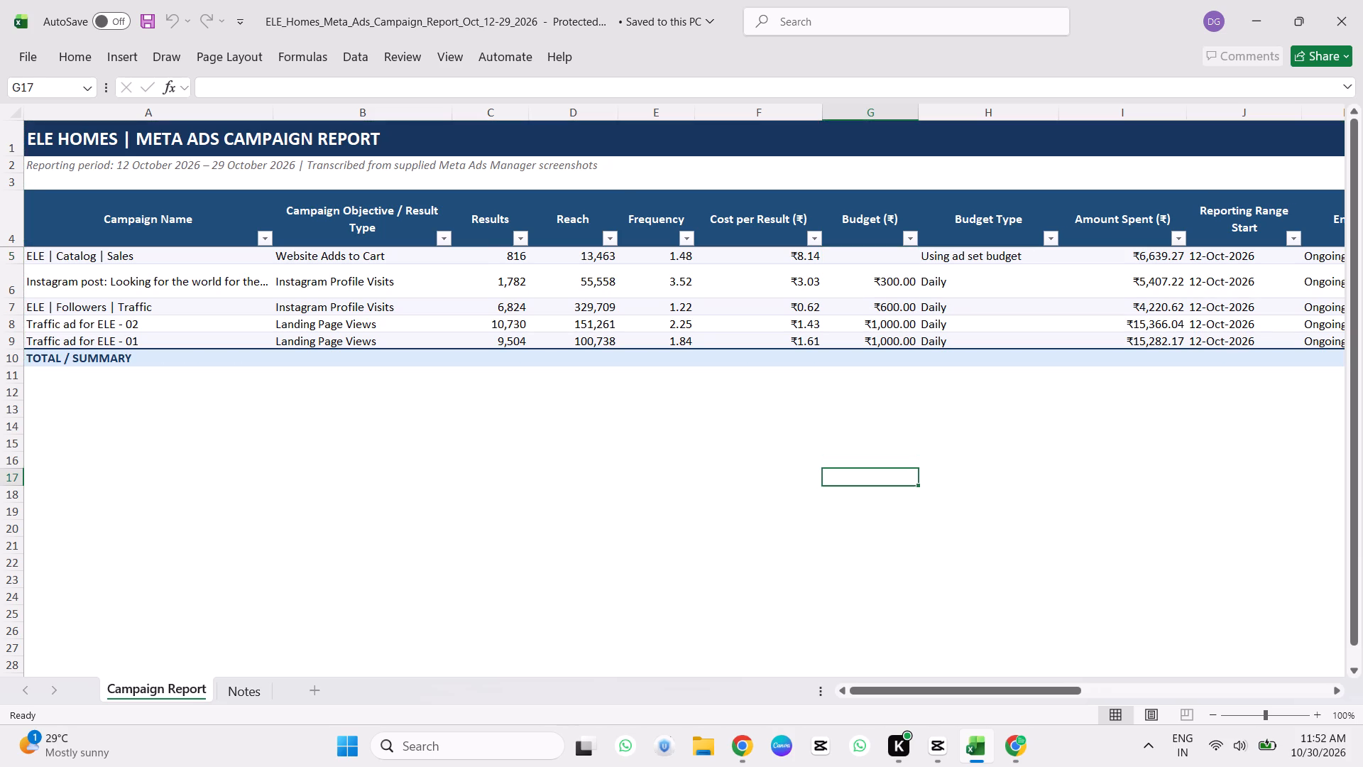
Return to the Google Sheets report, remove the rupee sign from the Budget in G6, leaving 300.00, and open G7 for editing.
click(1012, 761)
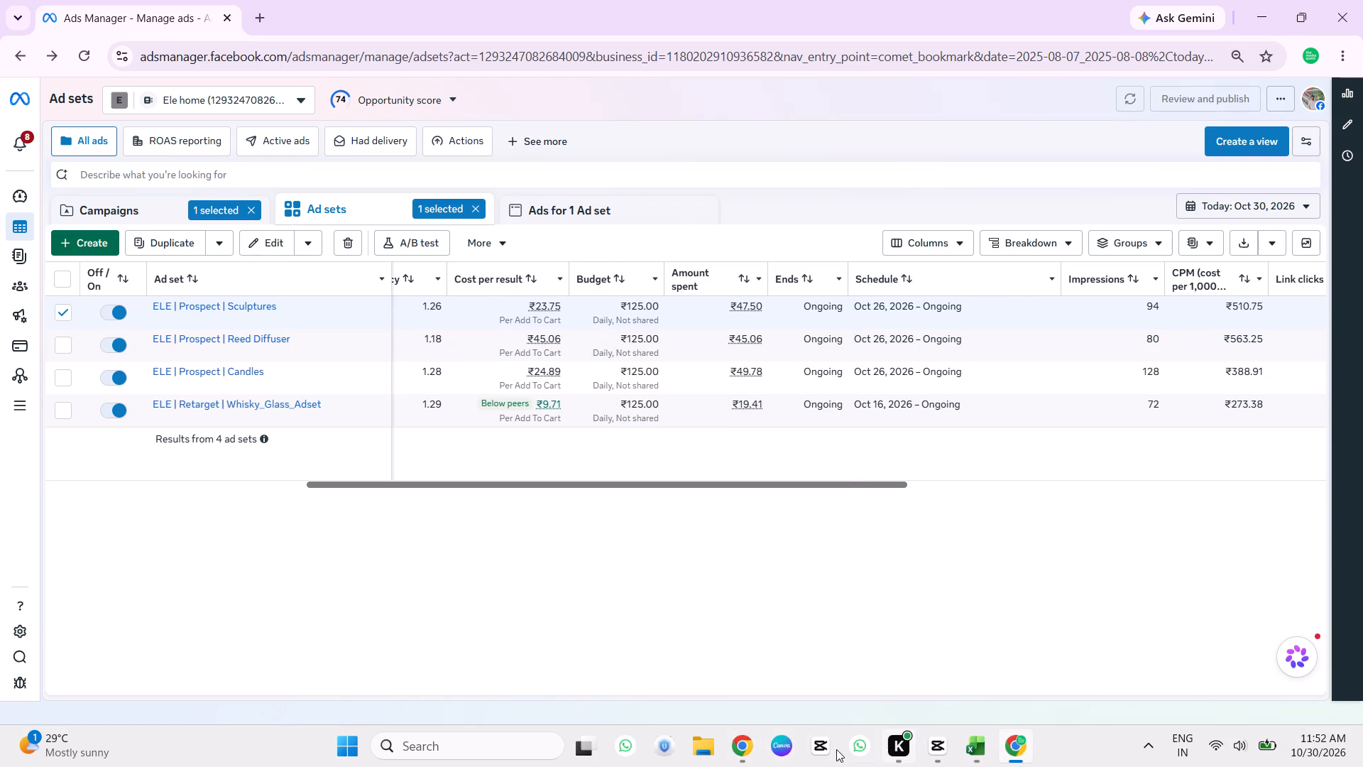
click(741, 747)
click(336, 0)
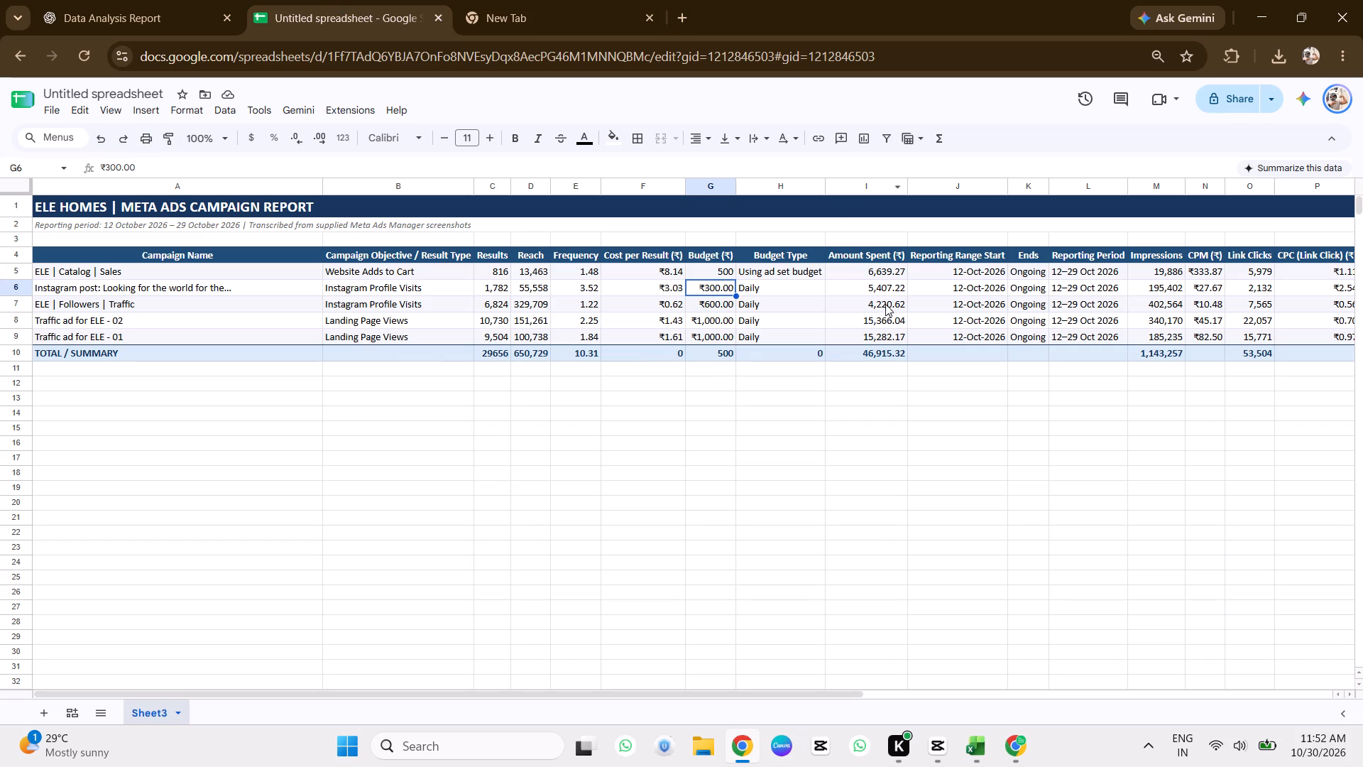
click(711, 266)
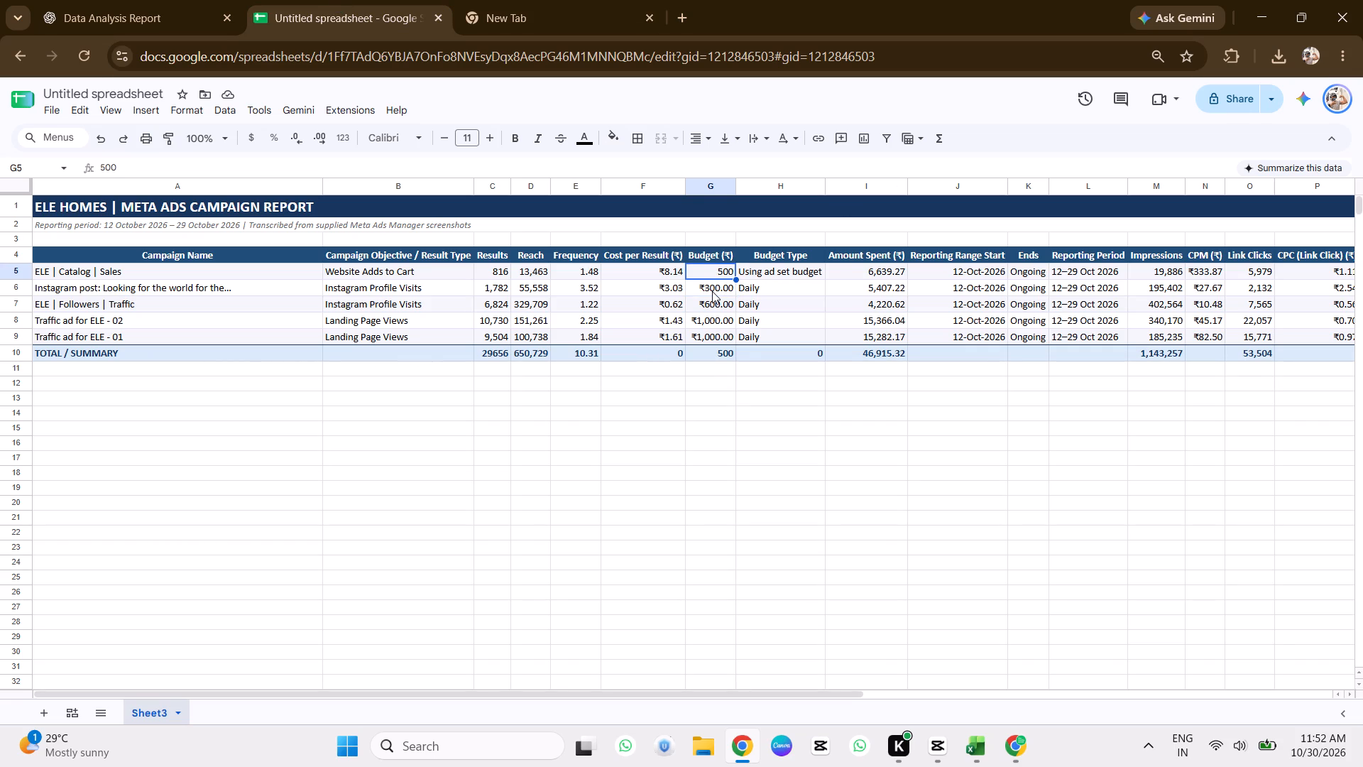
double_click(712, 291)
click(704, 287)
key(BackSpace)
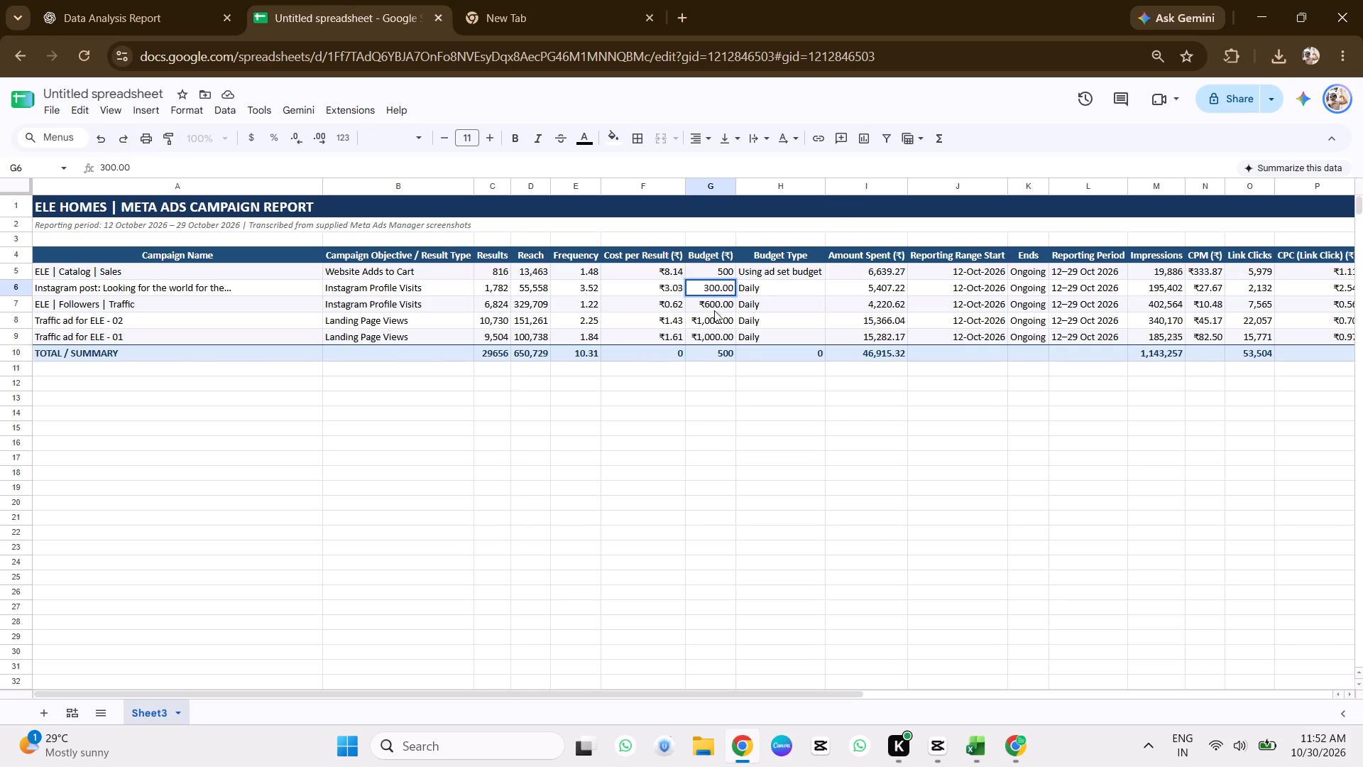
double_click(718, 311)
double_click(708, 306)
click(706, 301)
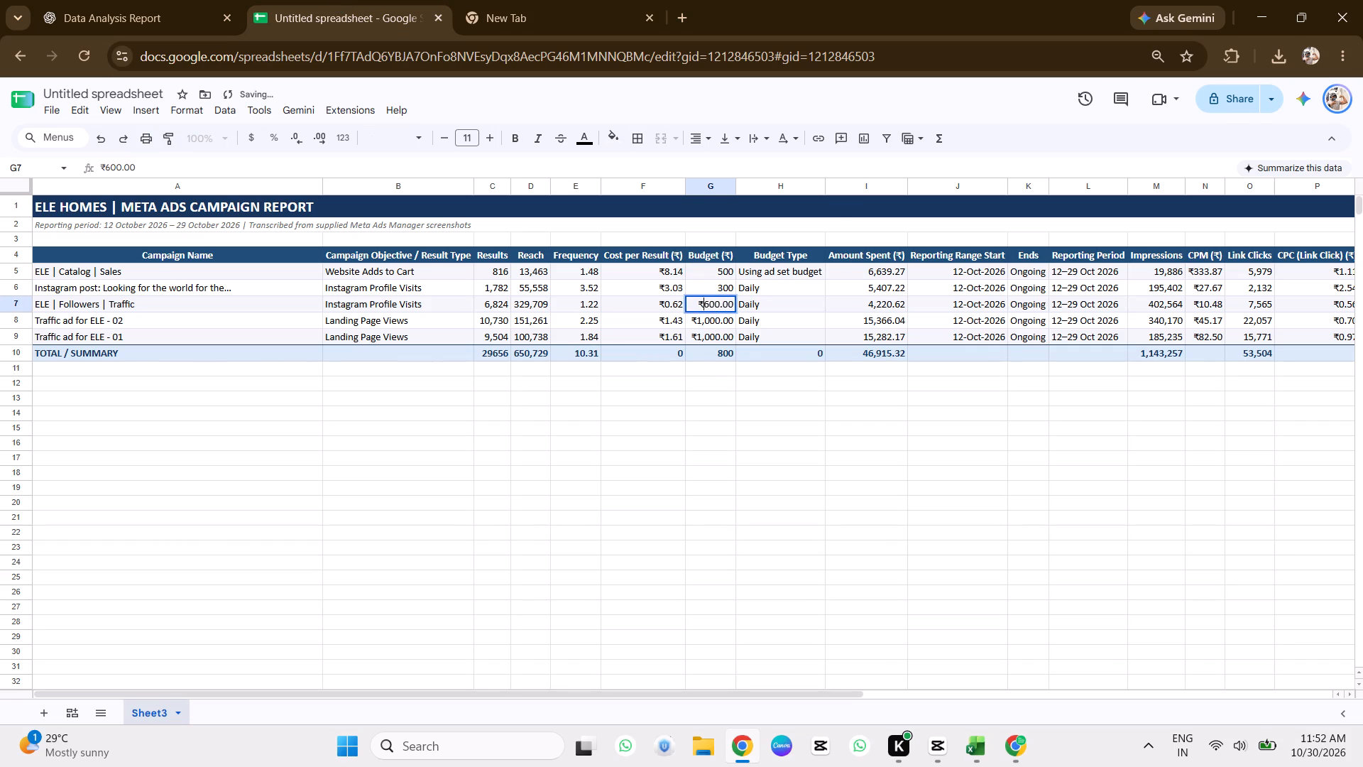
Remove the rupee sign from the Budget values in G7, G8 and G9, leaving 600.00, 1,000.00 and 1,000.00.
key(BackSpace)
double_click(708, 318)
click(699, 319)
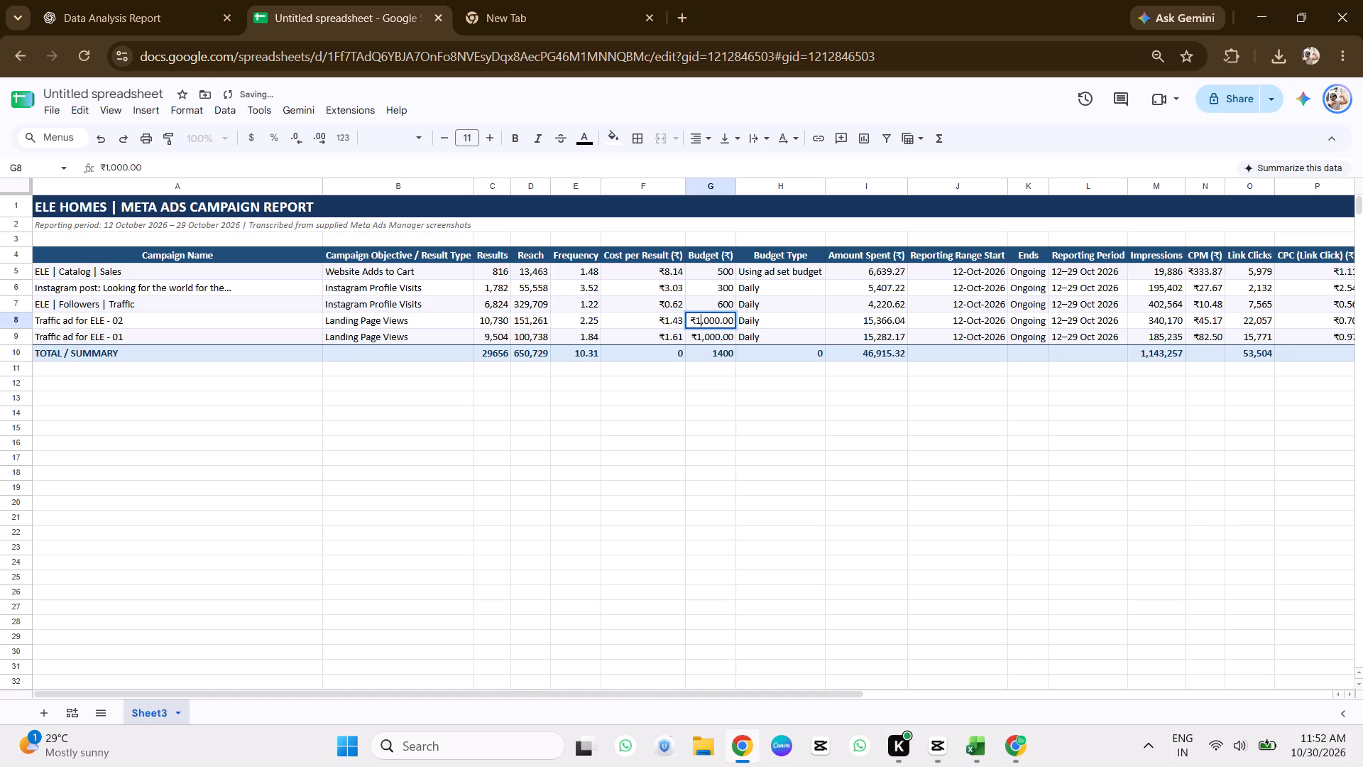
click(699, 319)
click(697, 320)
key(BackSpace)
double_click(701, 341)
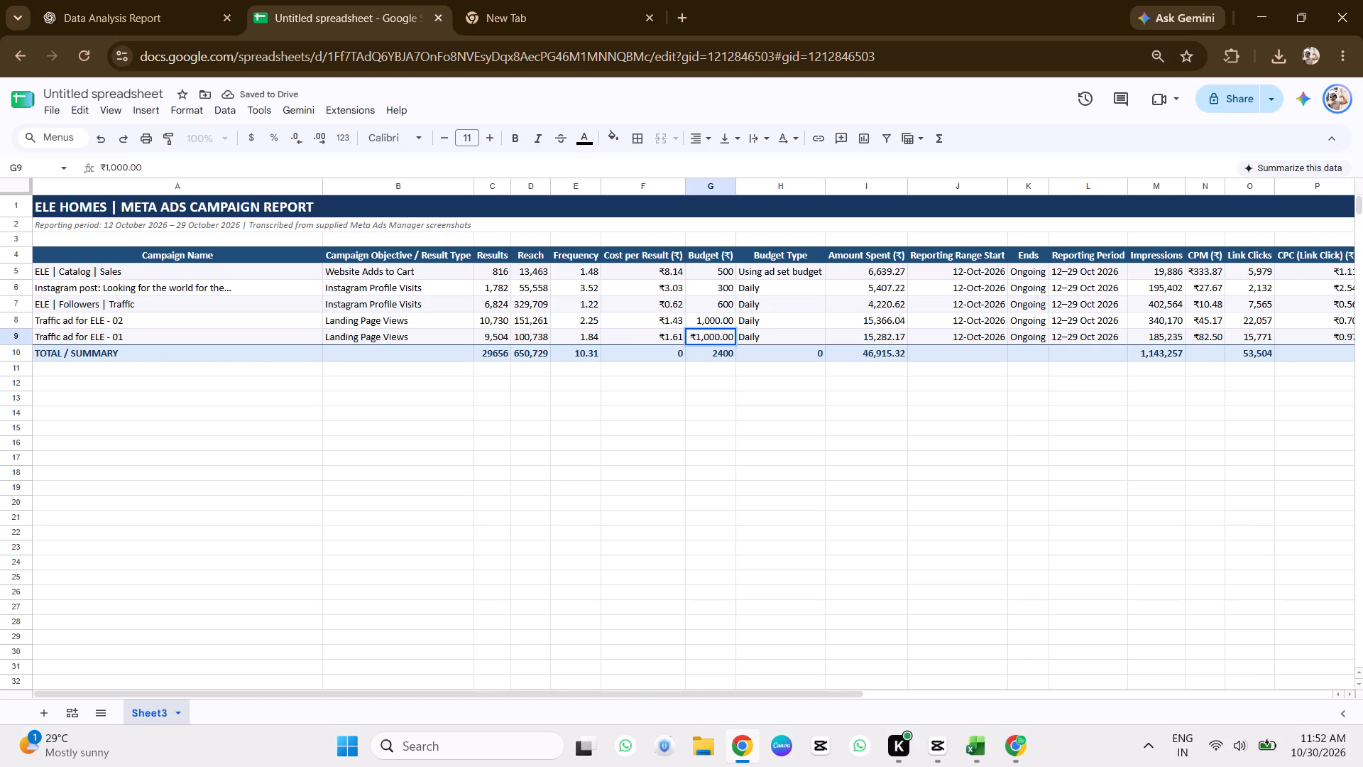
click(697, 334)
key(BackSpace)
click(751, 408)
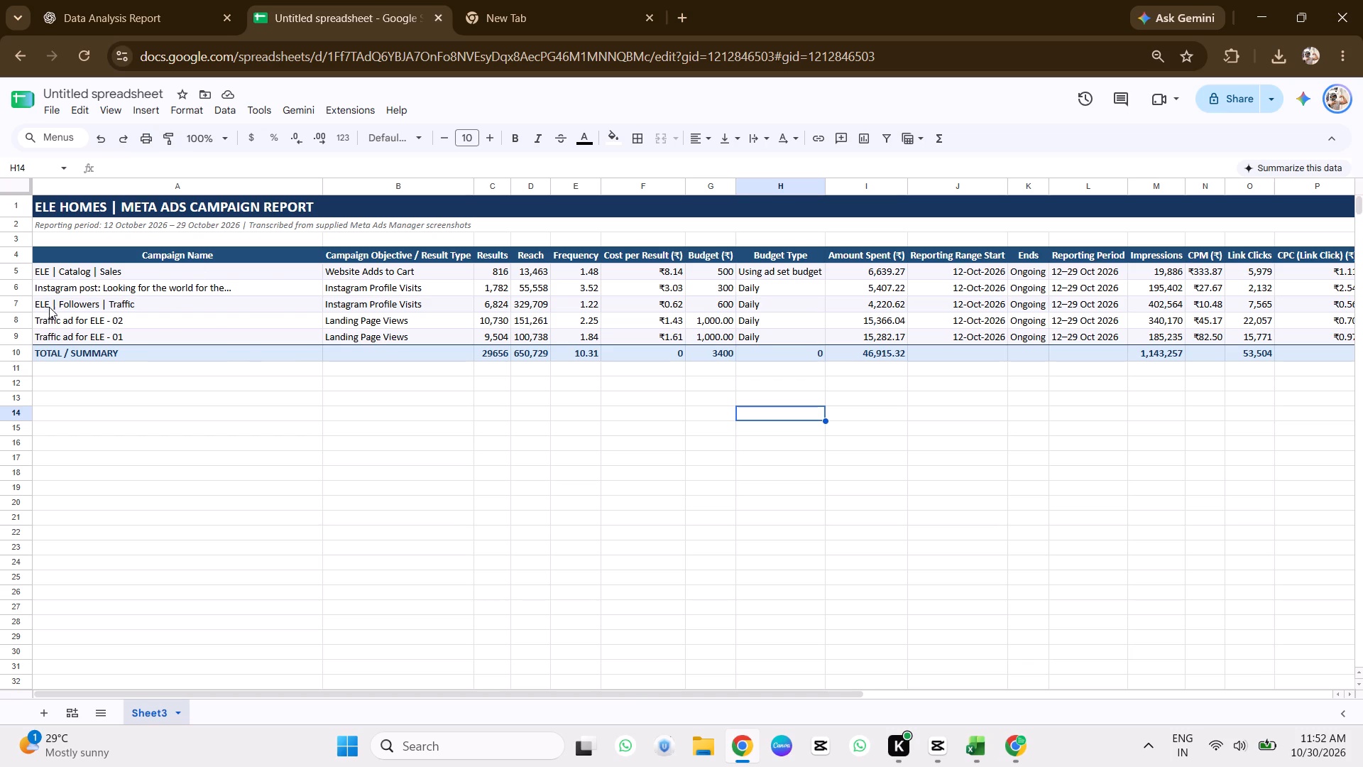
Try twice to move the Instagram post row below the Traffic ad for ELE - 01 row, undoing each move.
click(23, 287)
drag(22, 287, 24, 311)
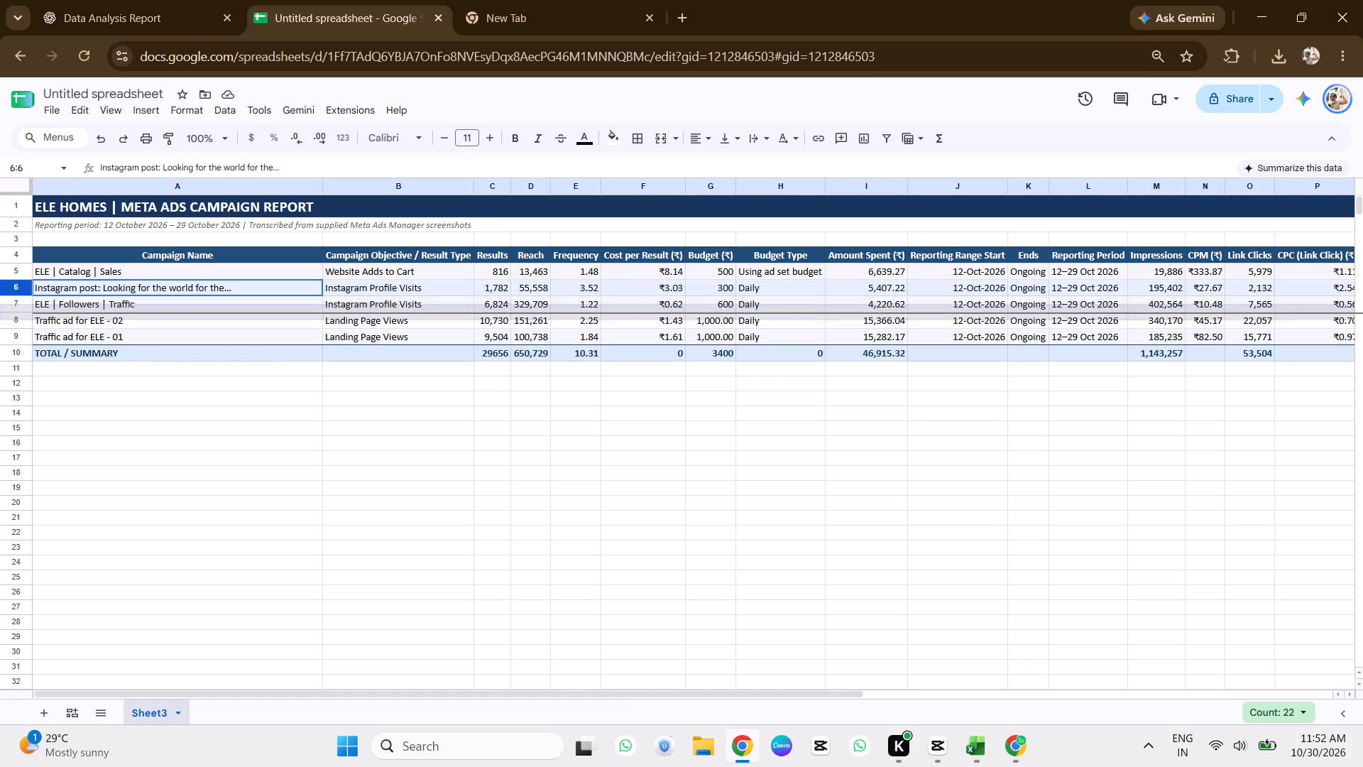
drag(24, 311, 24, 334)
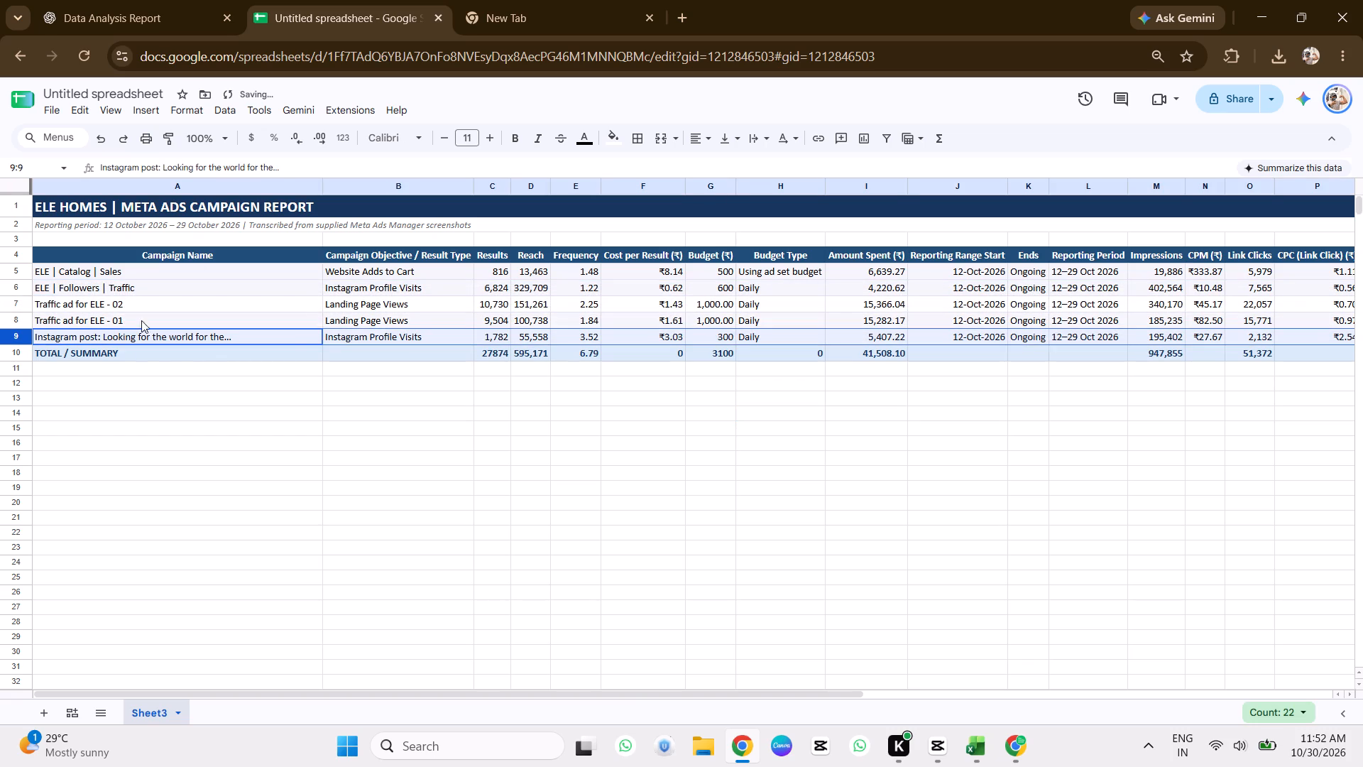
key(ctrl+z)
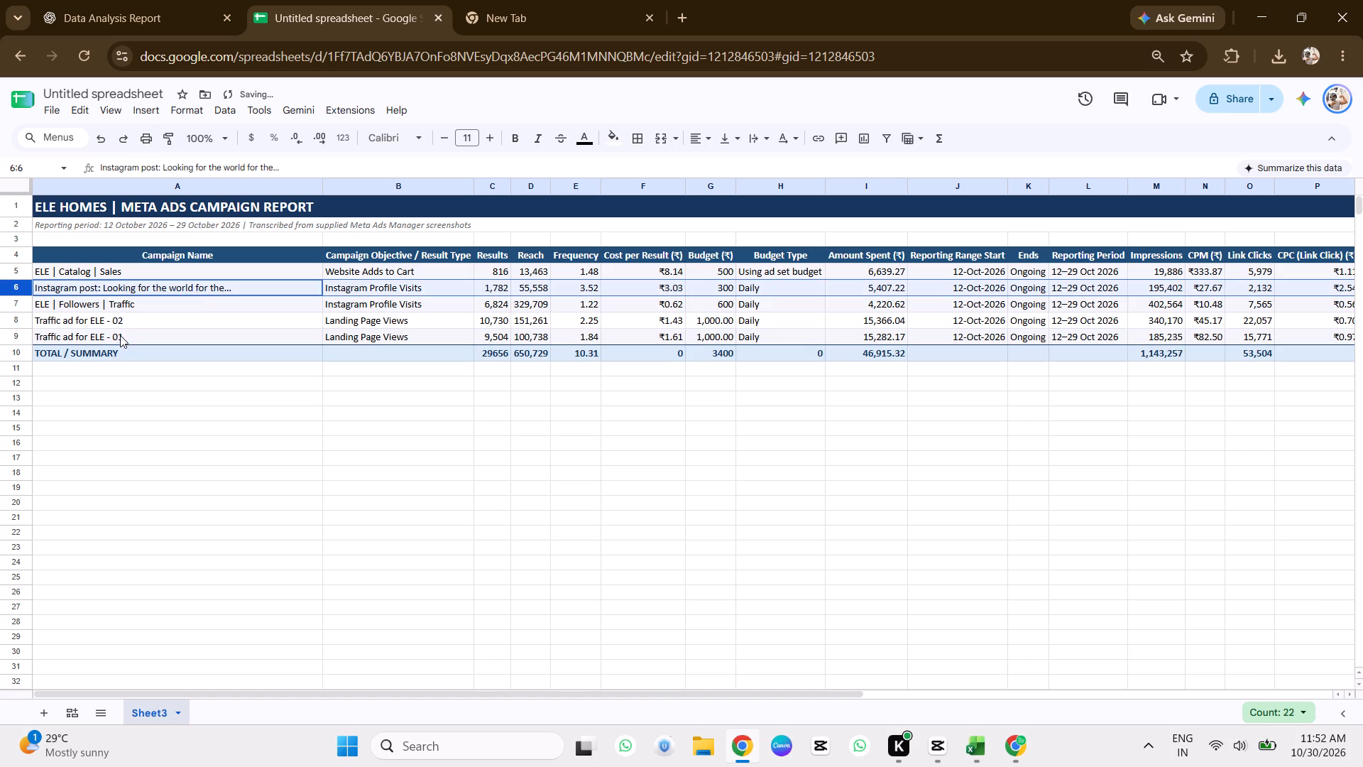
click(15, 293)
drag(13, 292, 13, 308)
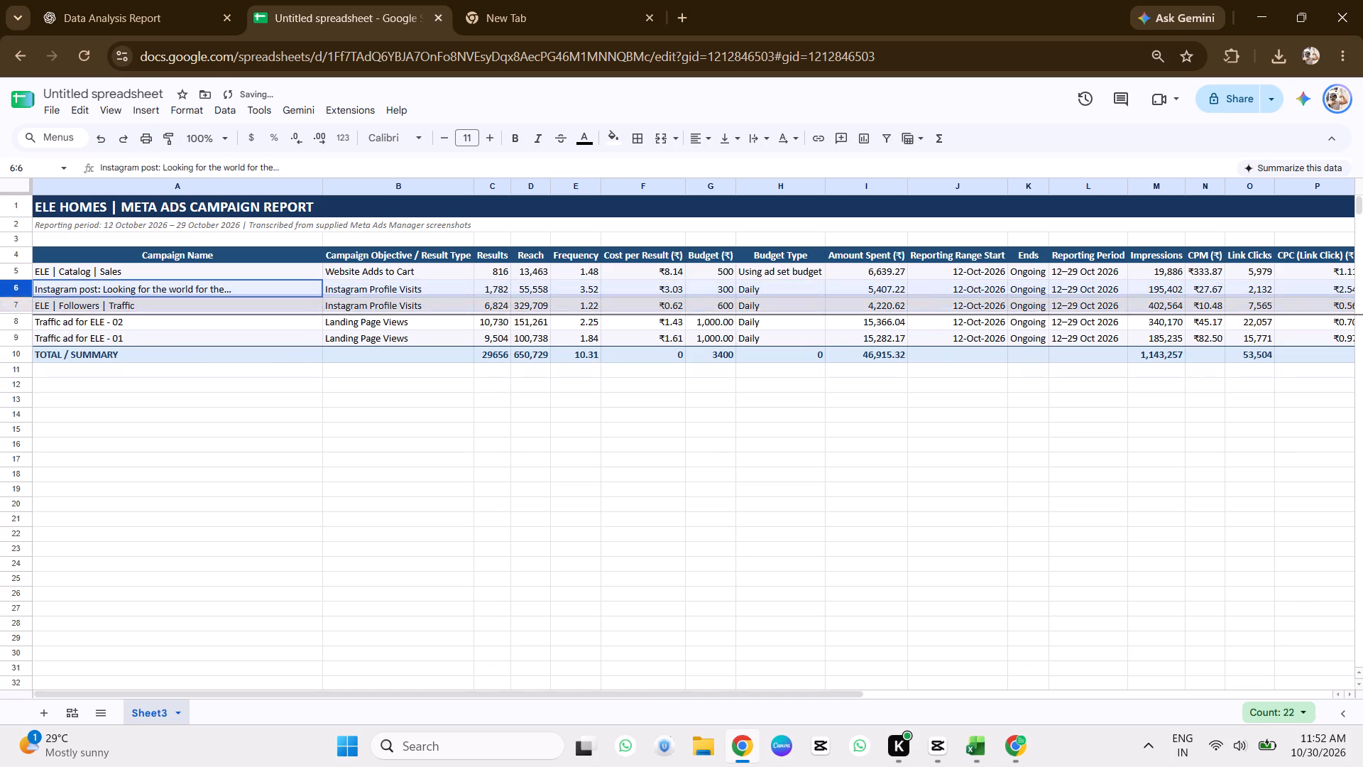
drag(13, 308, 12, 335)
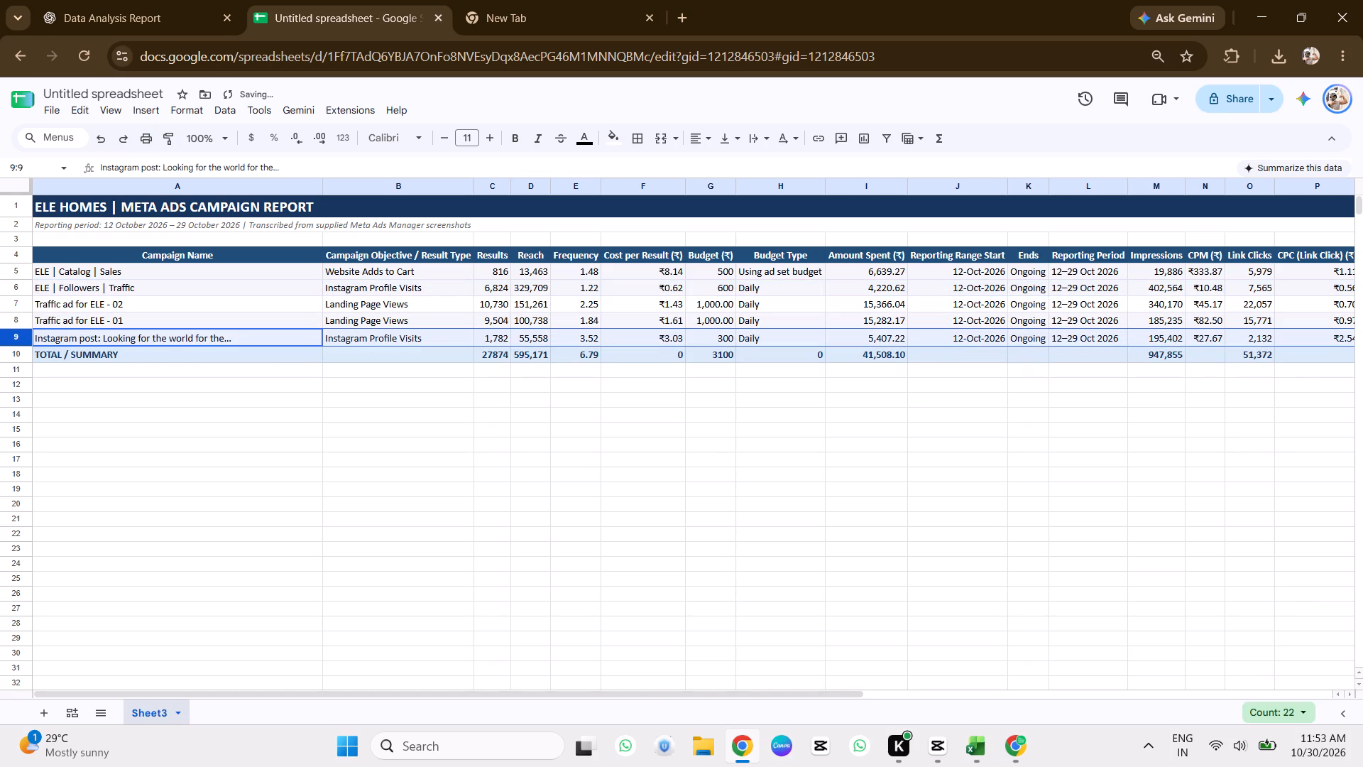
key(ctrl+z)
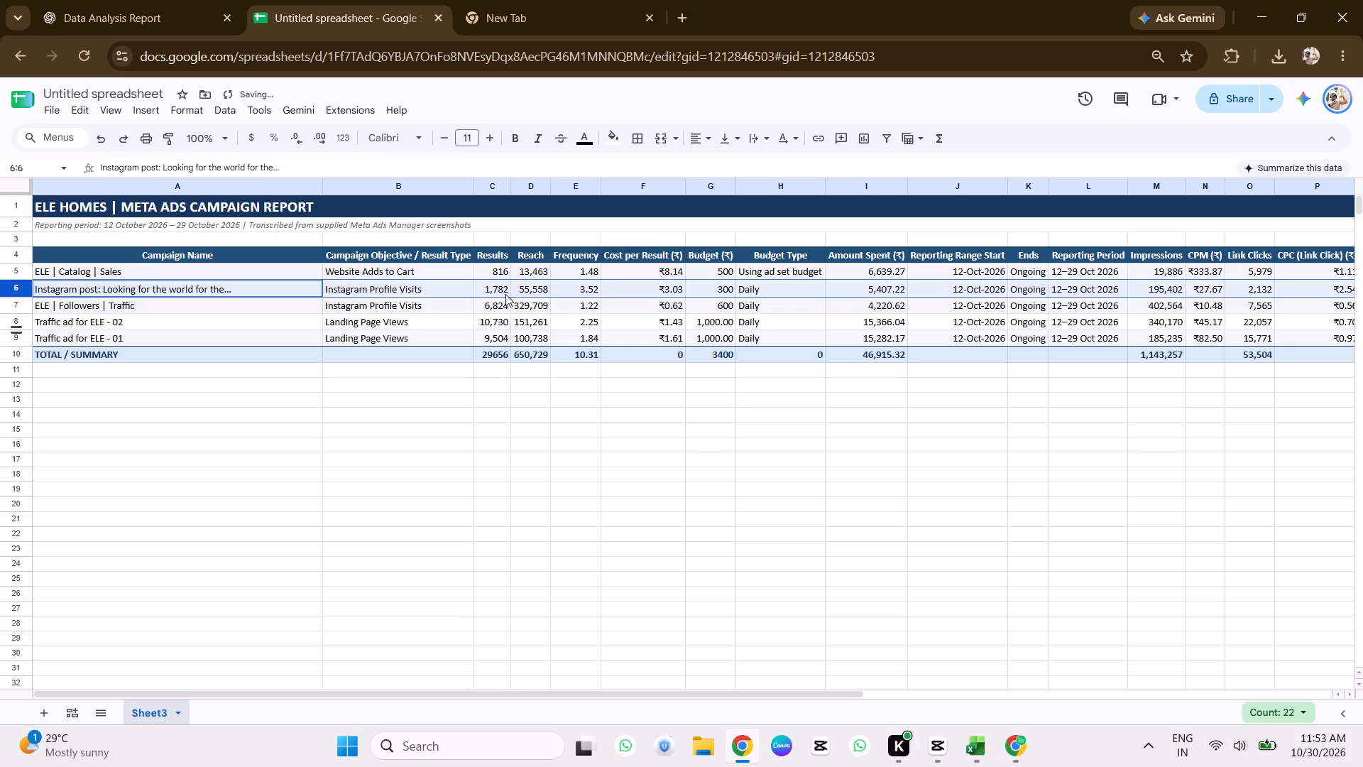
Check the sum of the Reach values in D5:D9 and look over the report's remaining columns through Cost per Landing Page View.
drag(534, 271, 532, 342)
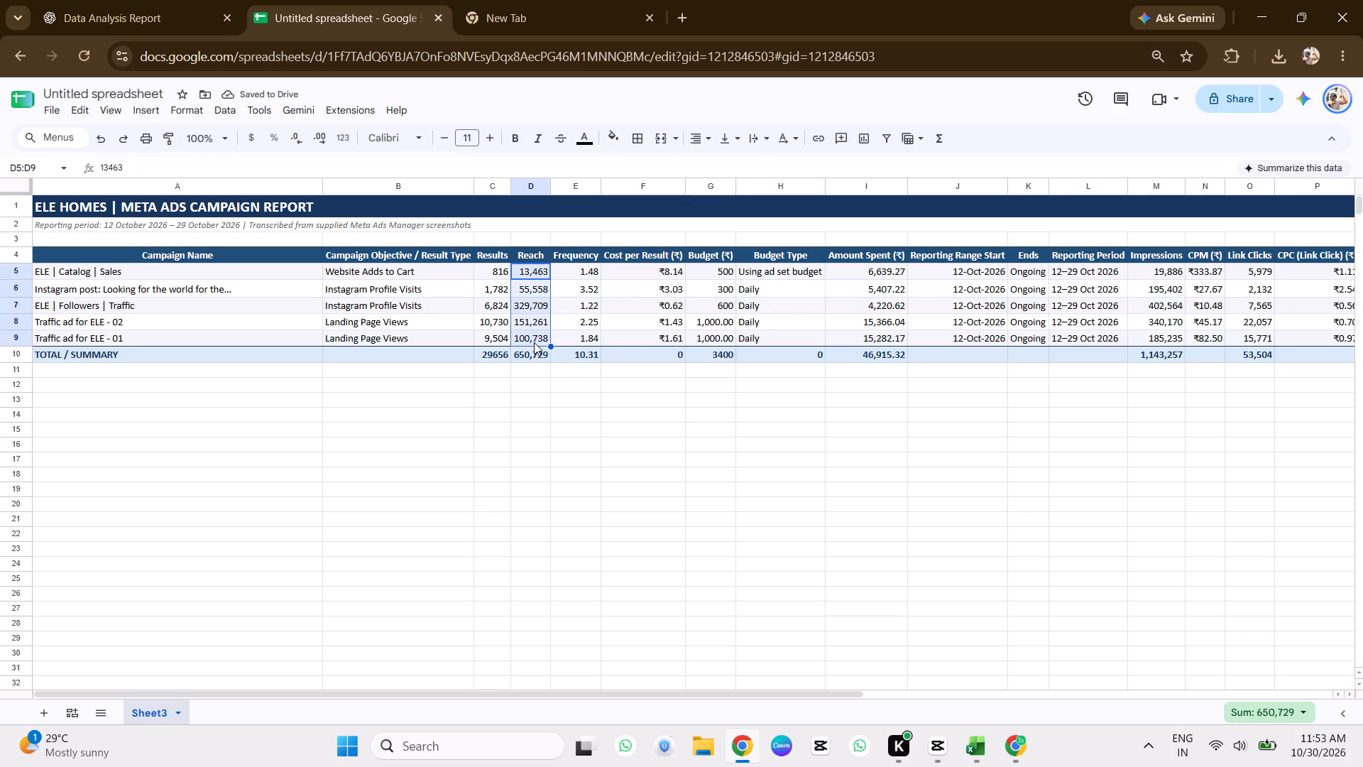
drag(520, 695, 960, 662)
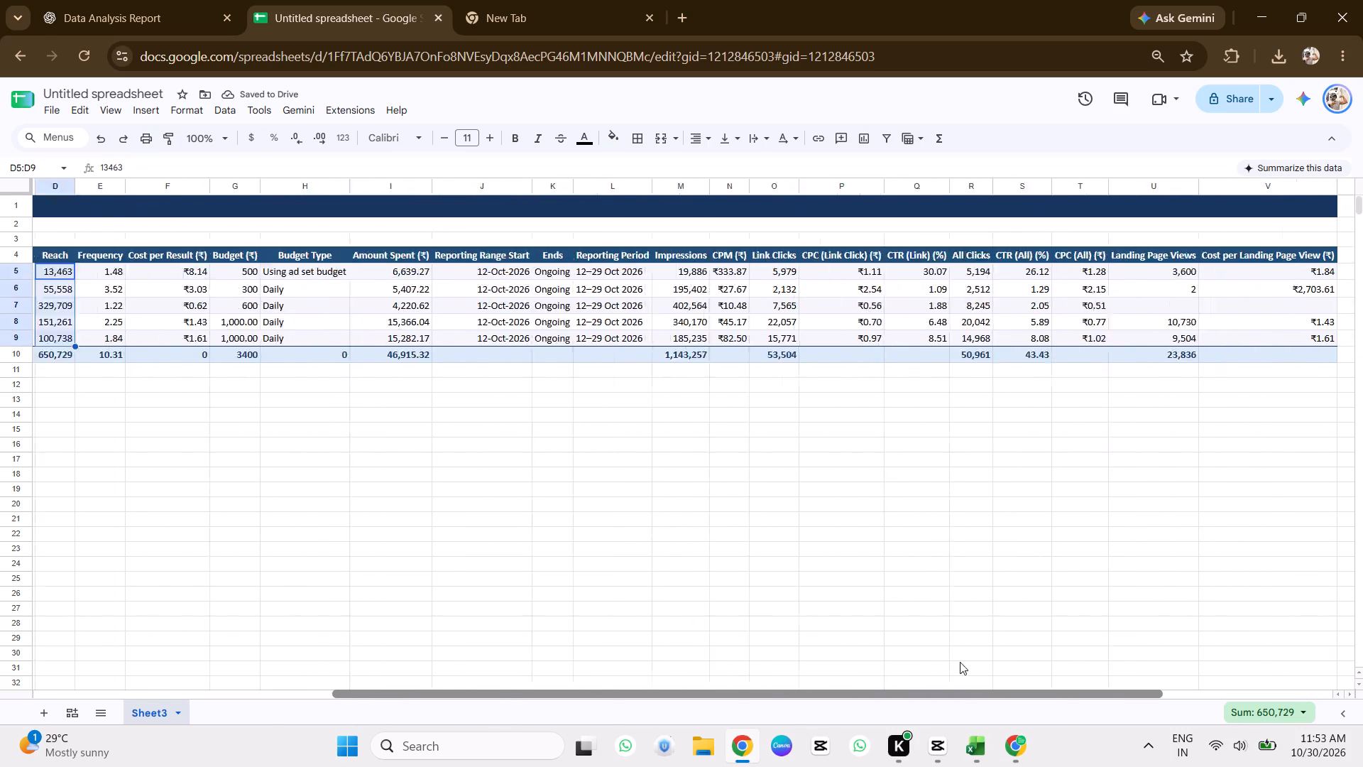
drag(960, 662, 998, 645)
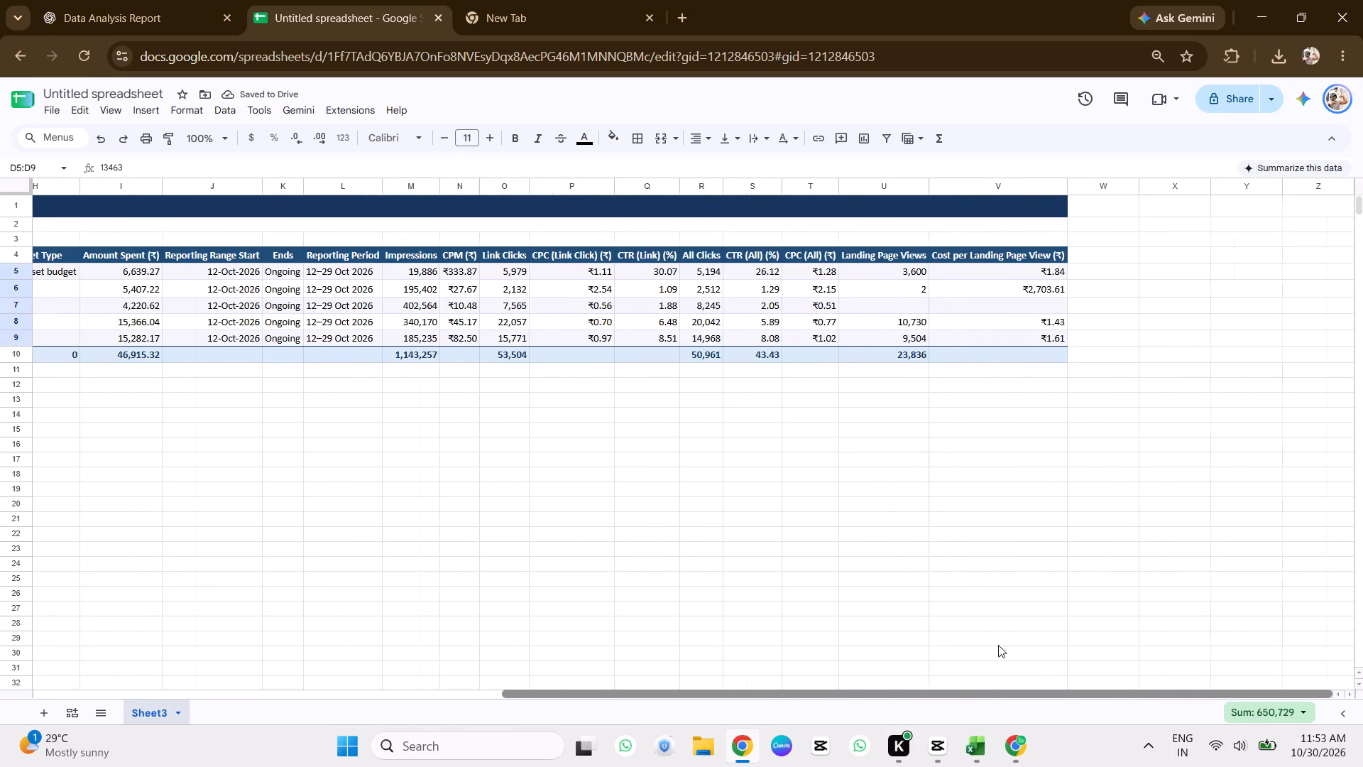
Rename the untitled spreadsheet by copying the report heading, ELE HOMES | META ADS CAMPAIGN REPORT, as its file name.
drag(998, 645, 234, 605)
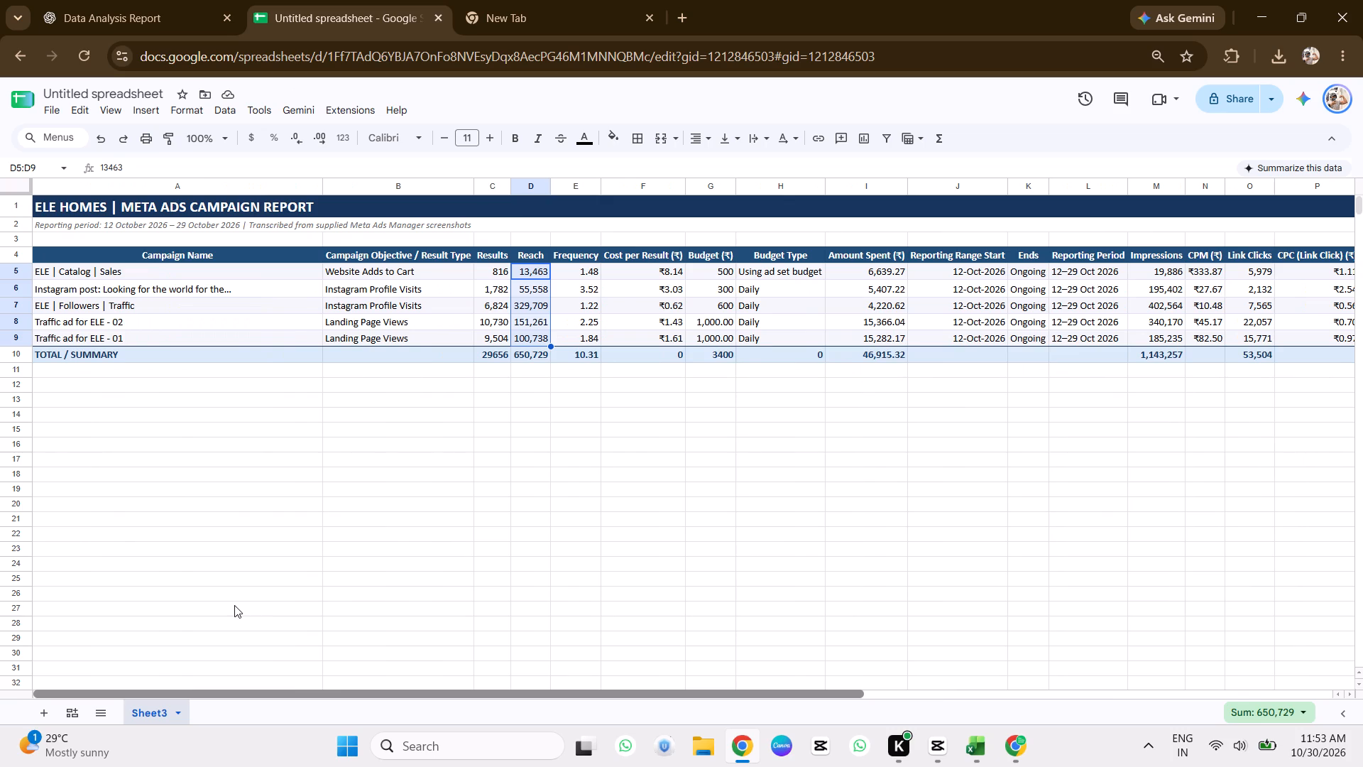
drag(234, 605, 899, 607)
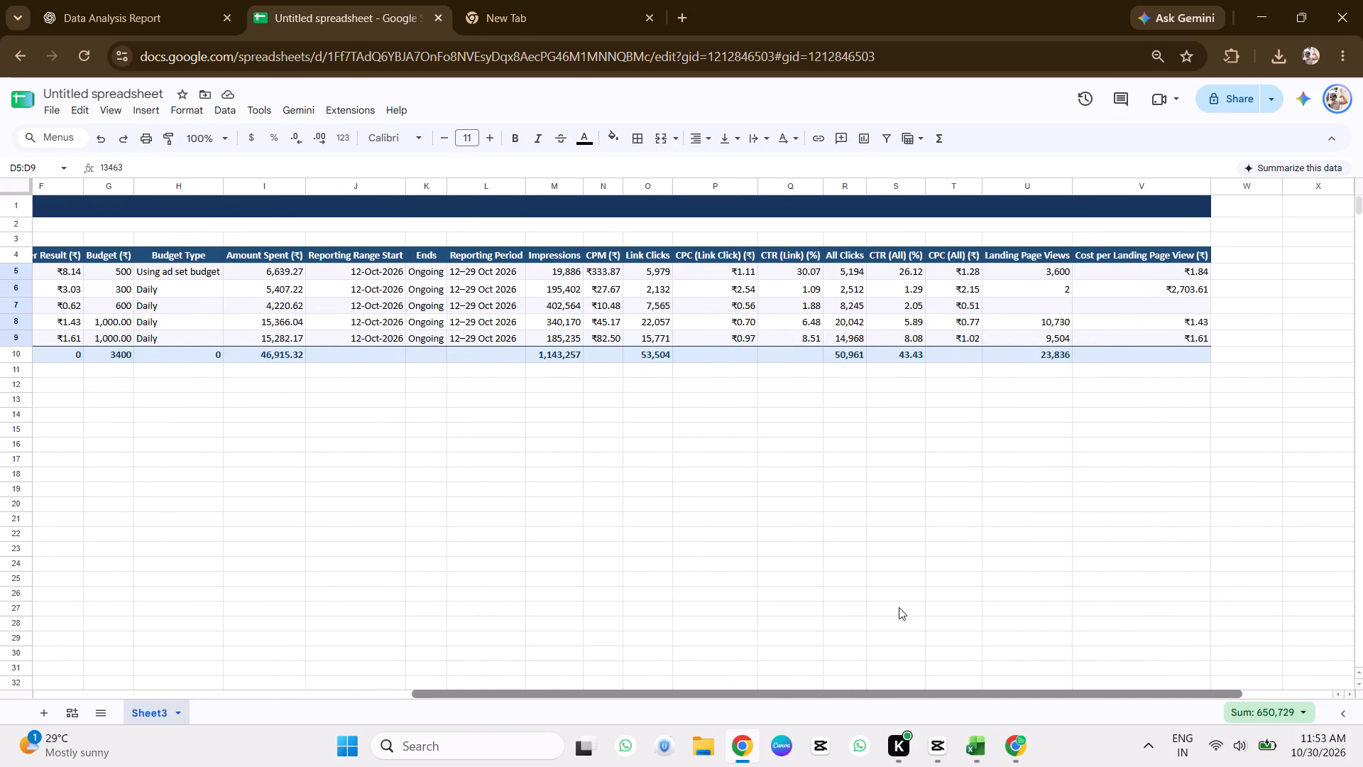
drag(899, 607, 214, 602)
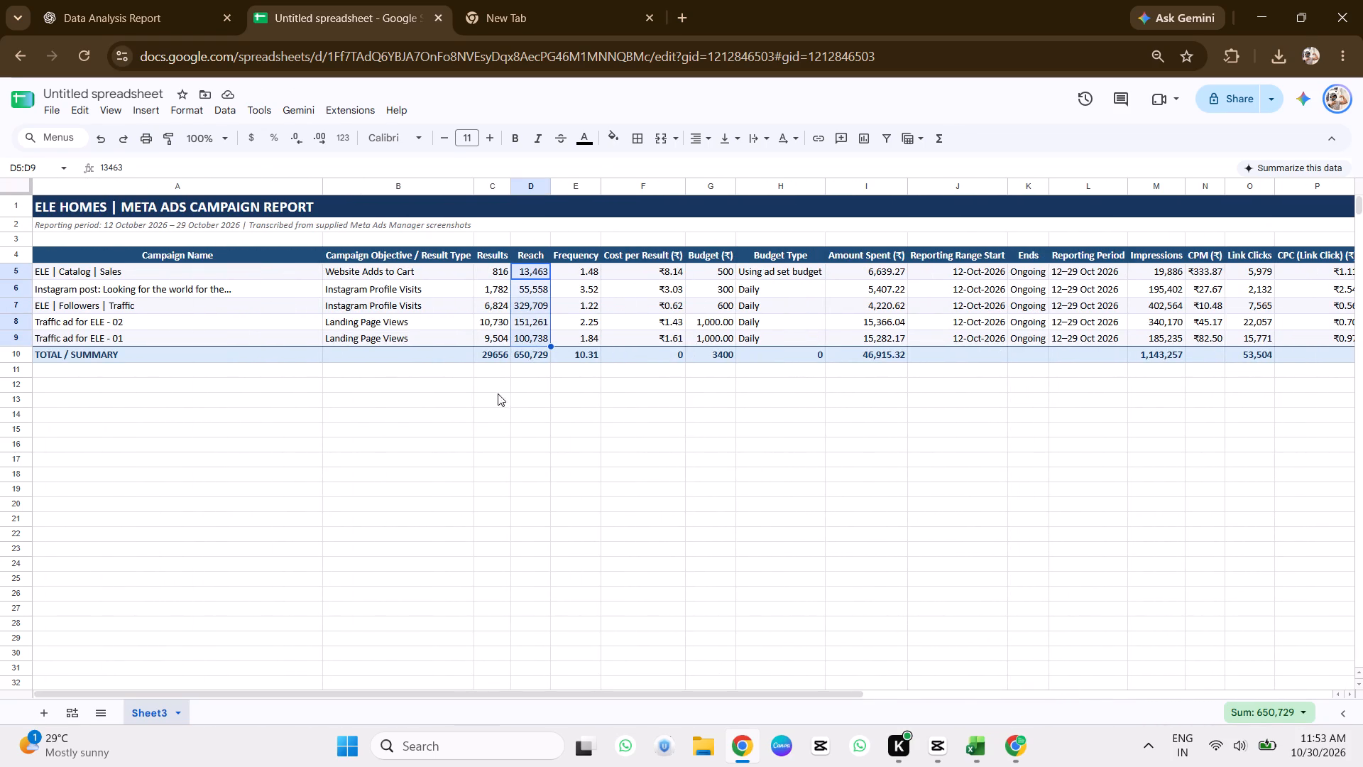
triple_click(126, 205)
key(ctrl+c)
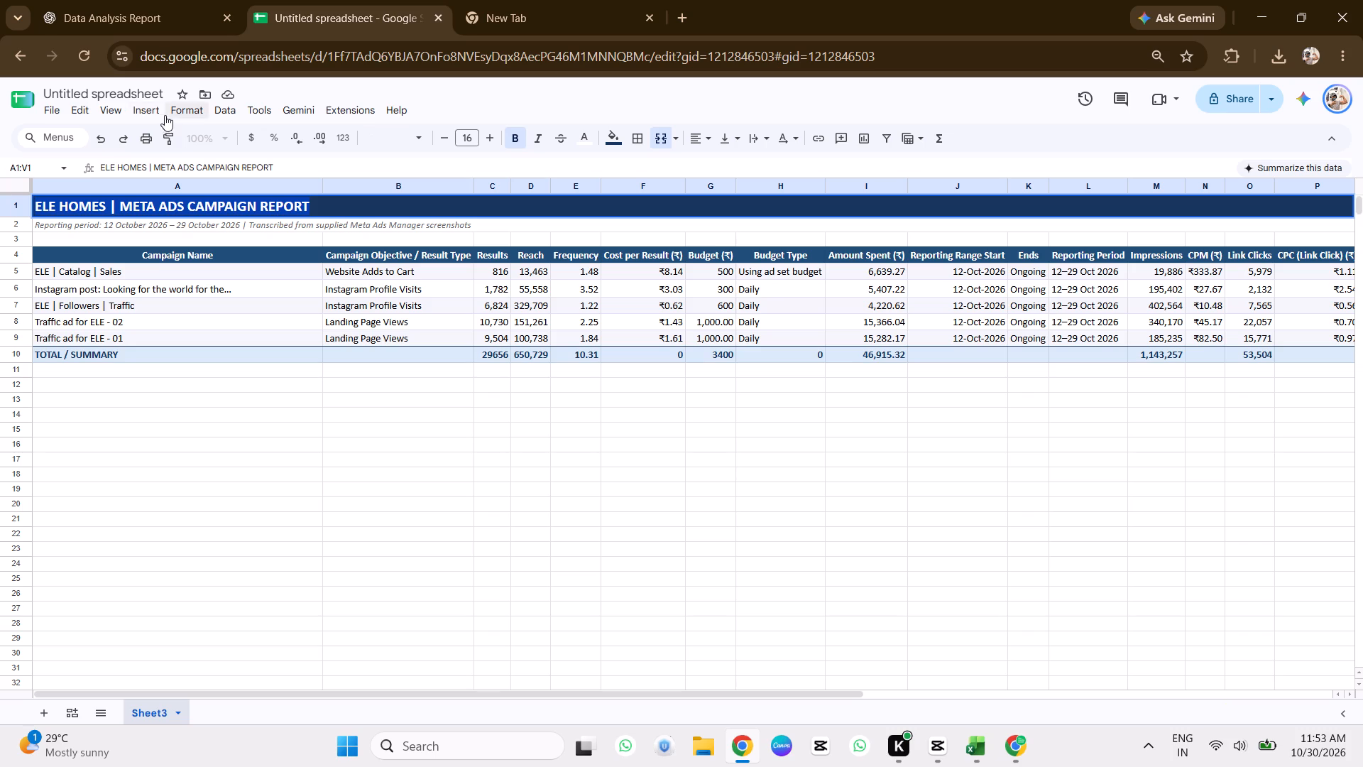
double_click(138, 94)
triple_click(138, 94)
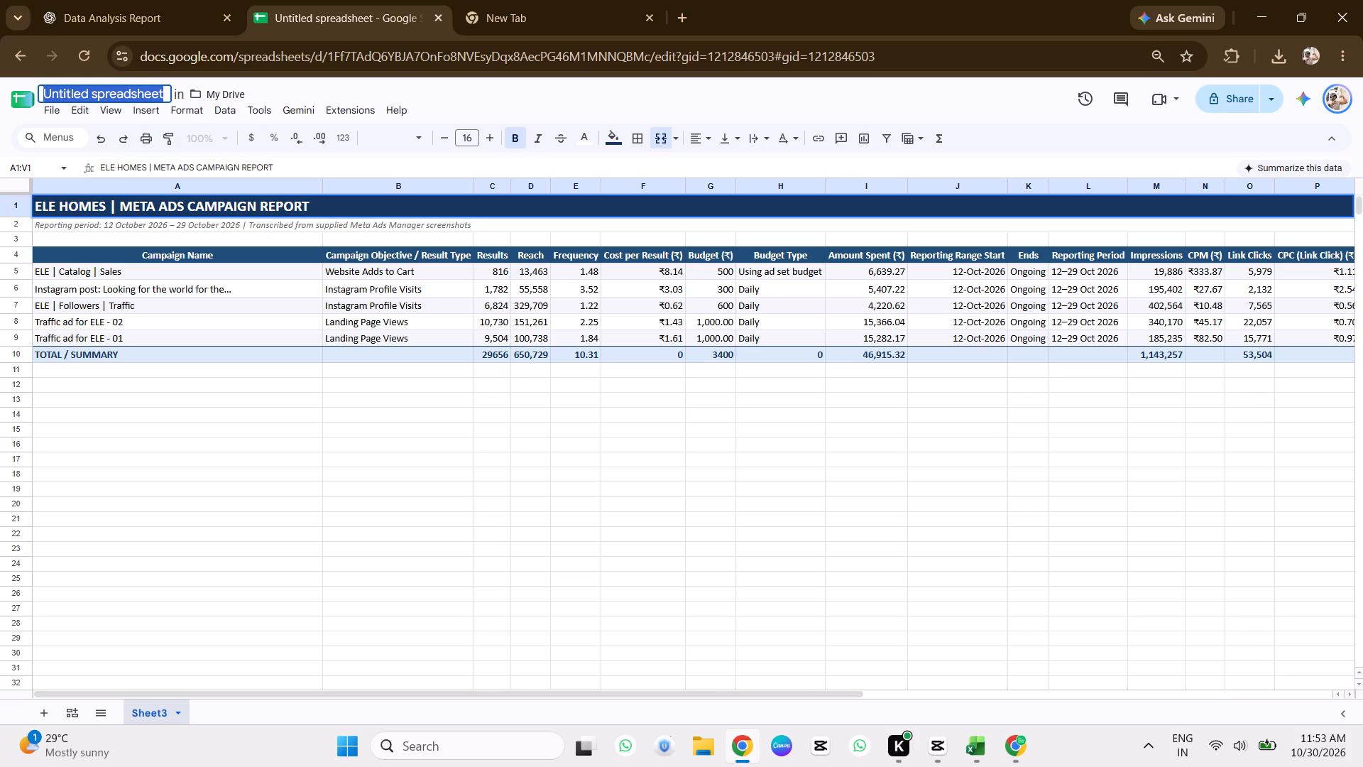
key(ctrl+v)
drag(183, 436, 183, 429)
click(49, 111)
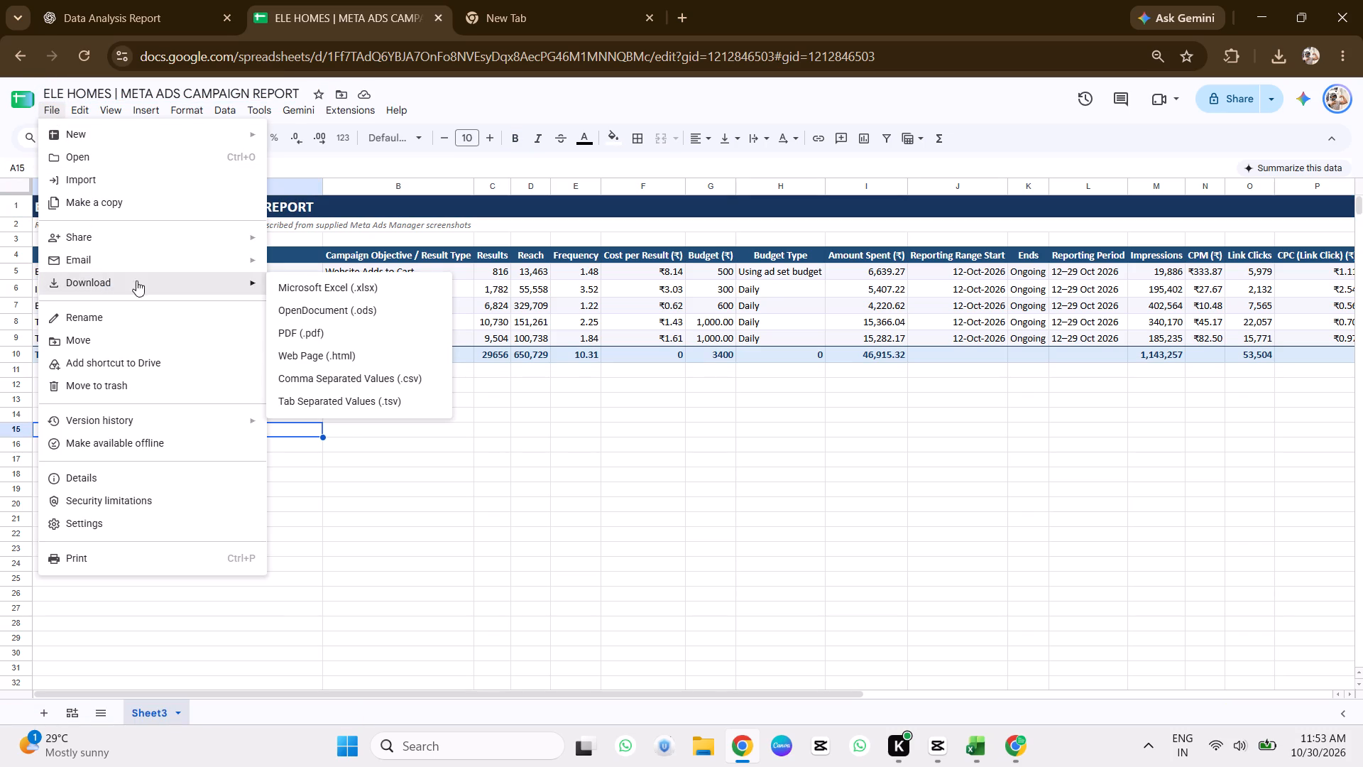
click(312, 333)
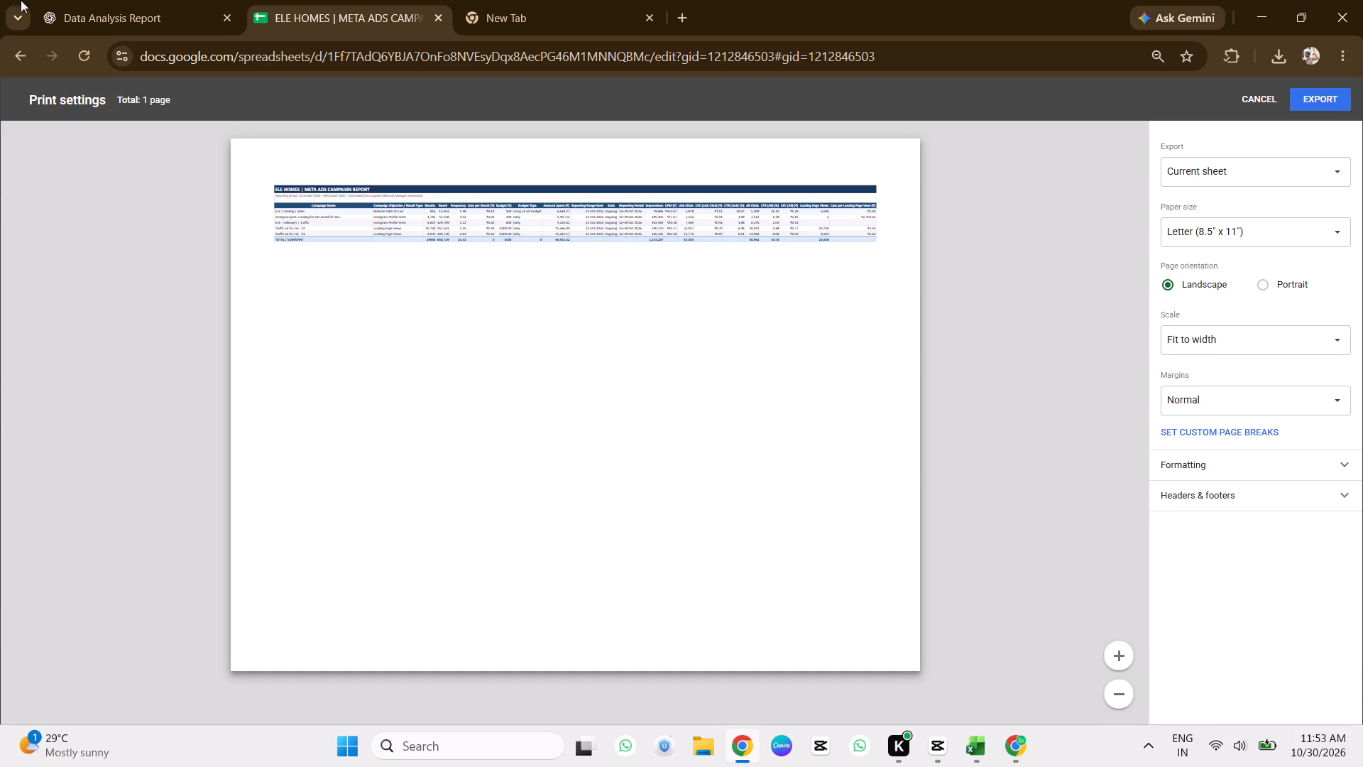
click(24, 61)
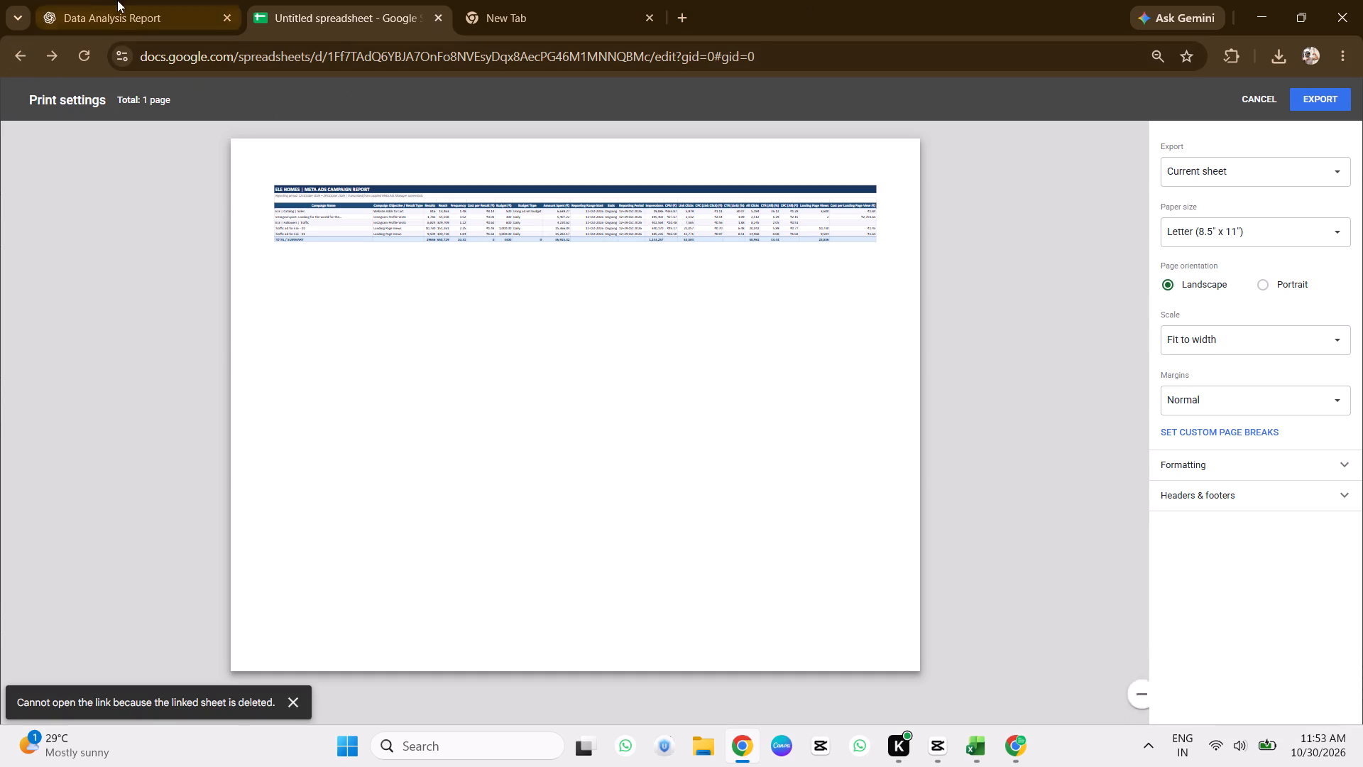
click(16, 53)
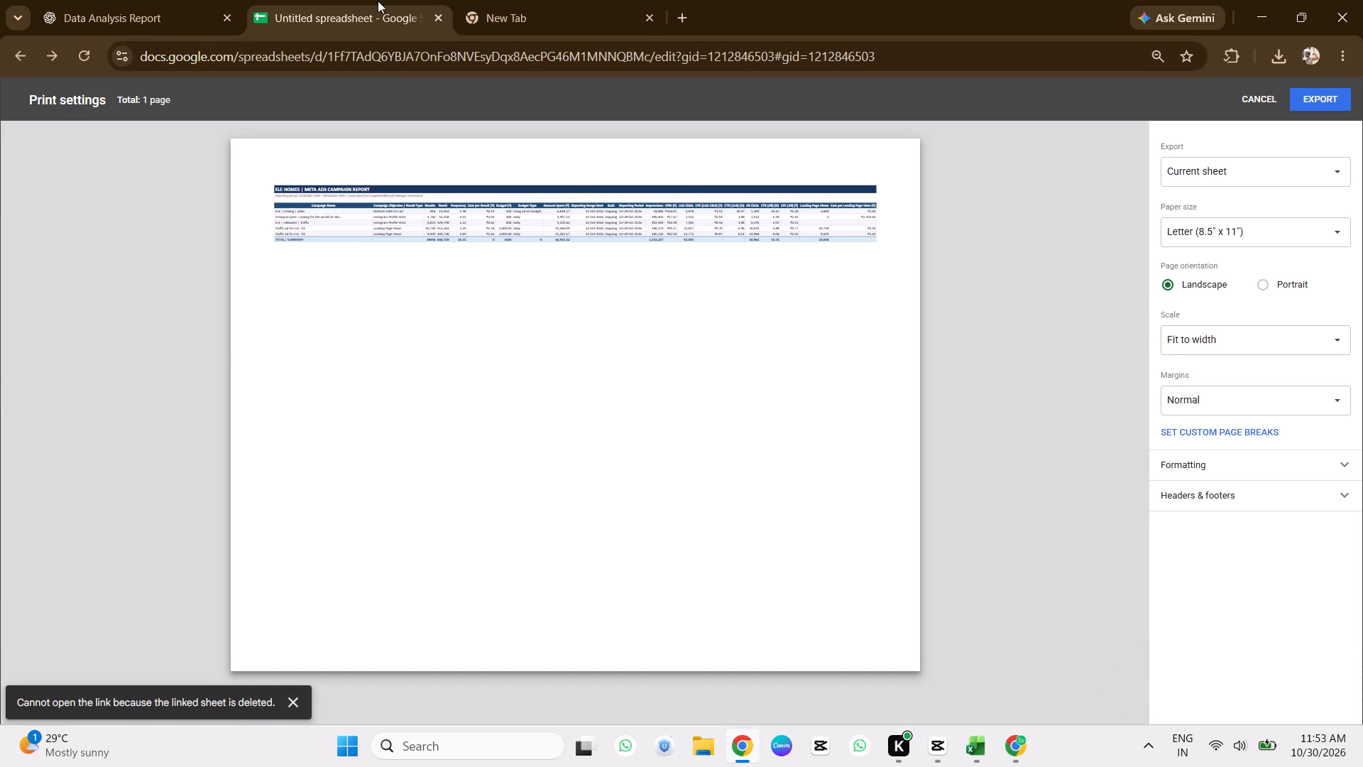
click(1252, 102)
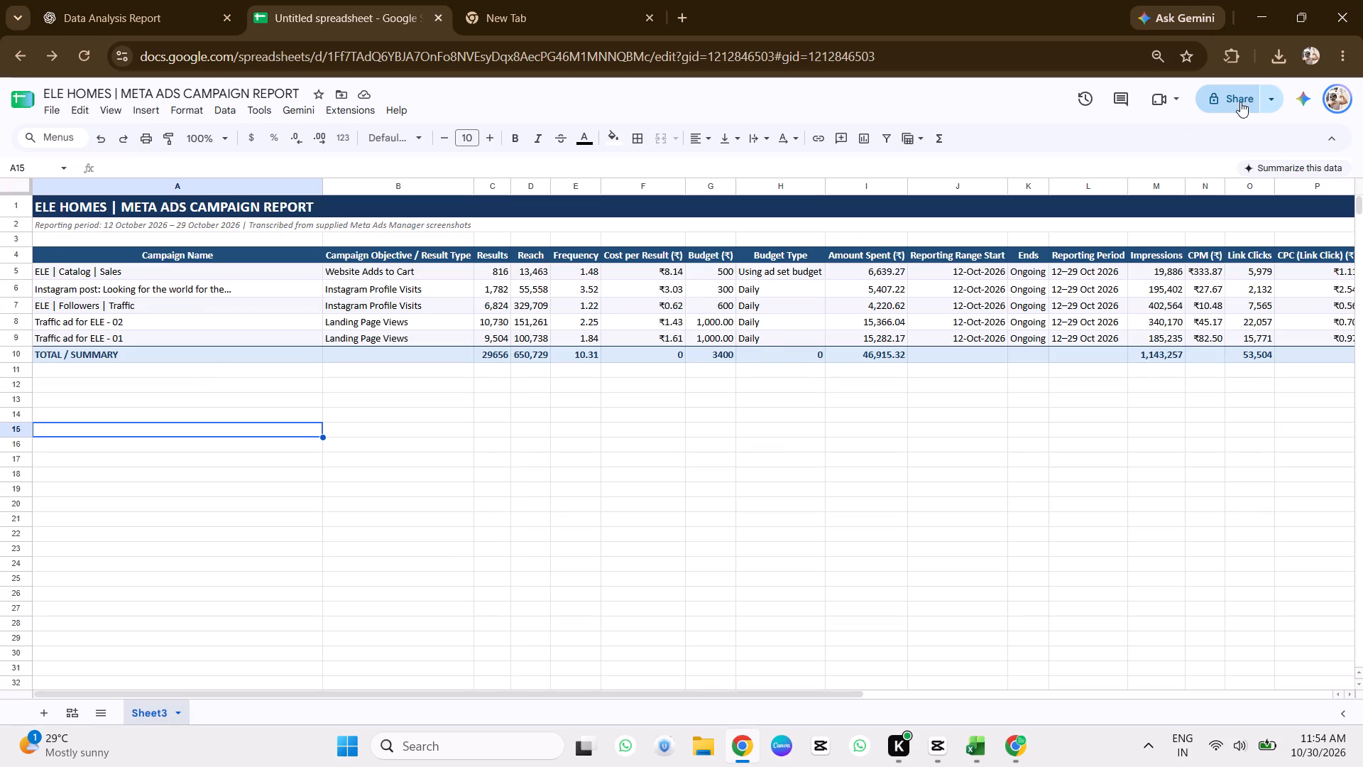
Open the PDF download settings for the campaign report spreadsheet.
click(55, 111)
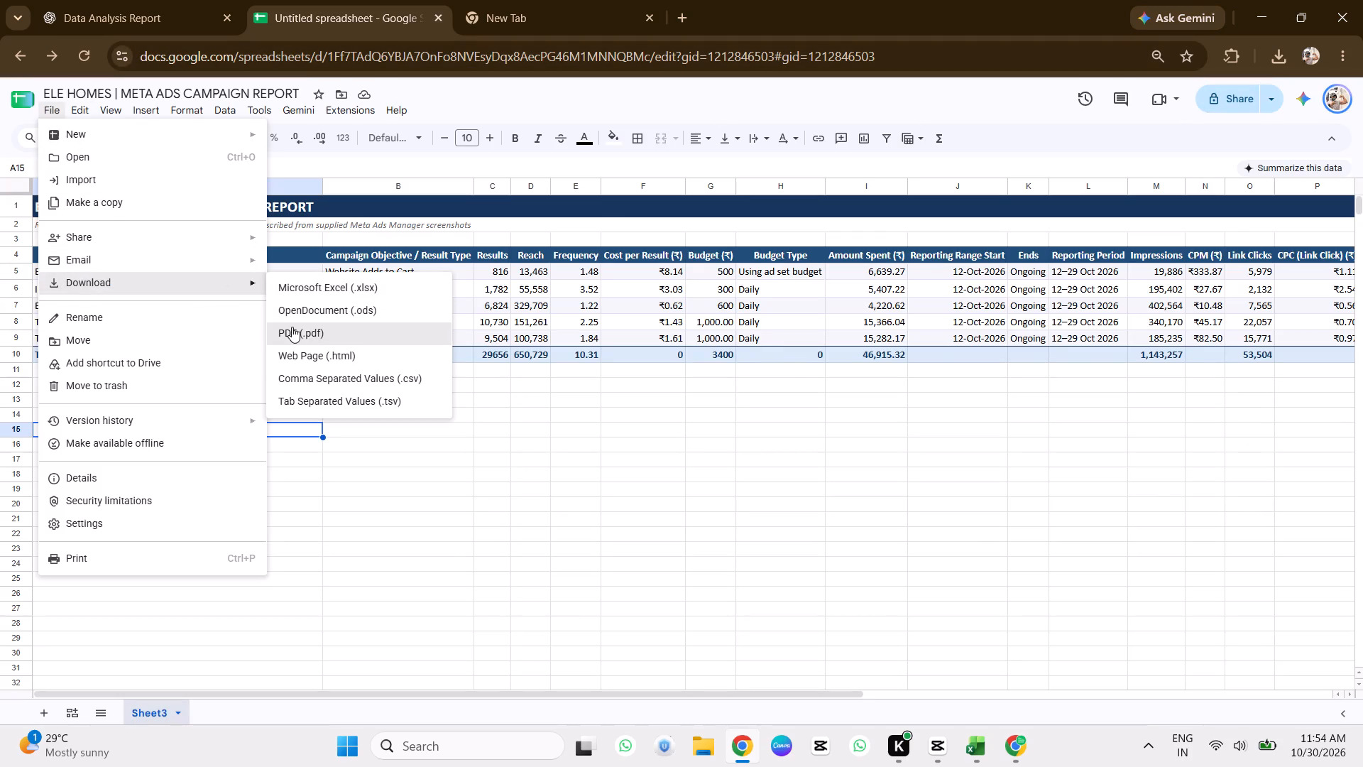
click(292, 327)
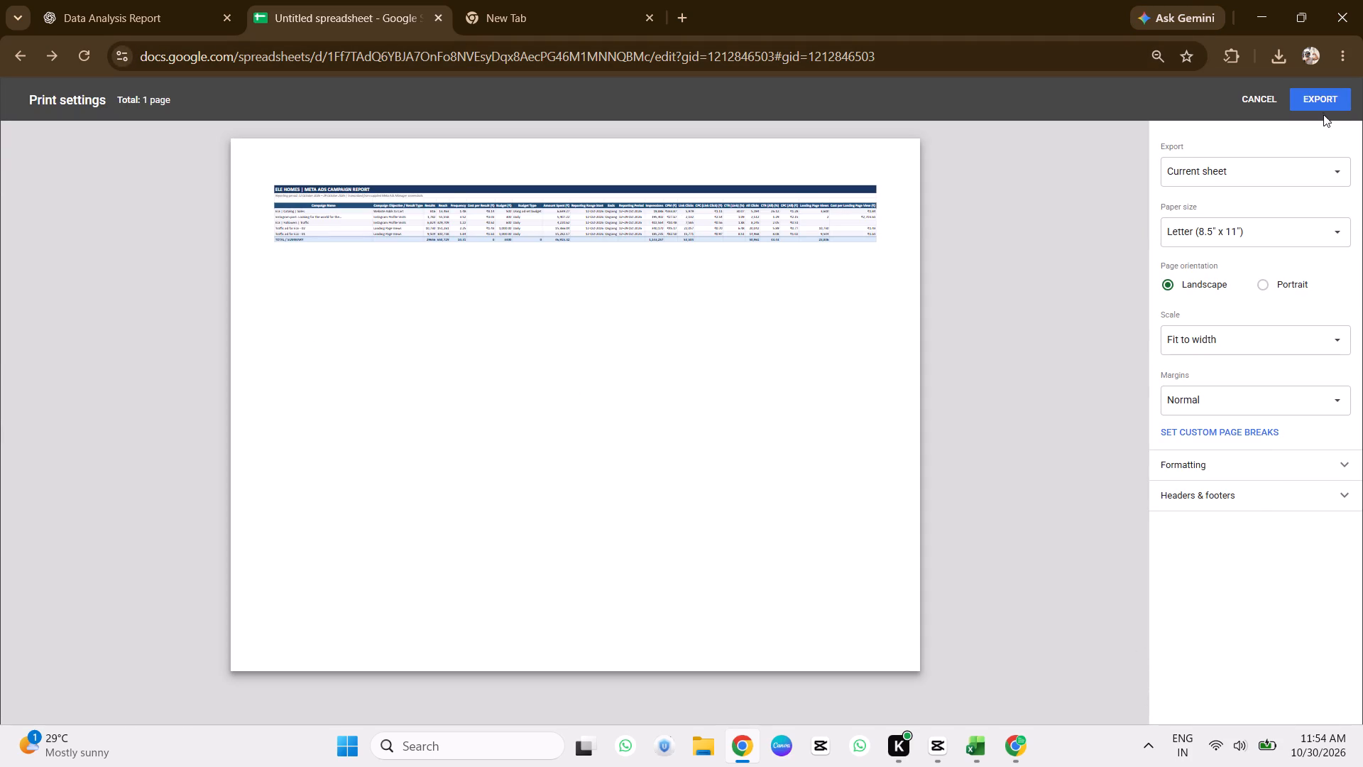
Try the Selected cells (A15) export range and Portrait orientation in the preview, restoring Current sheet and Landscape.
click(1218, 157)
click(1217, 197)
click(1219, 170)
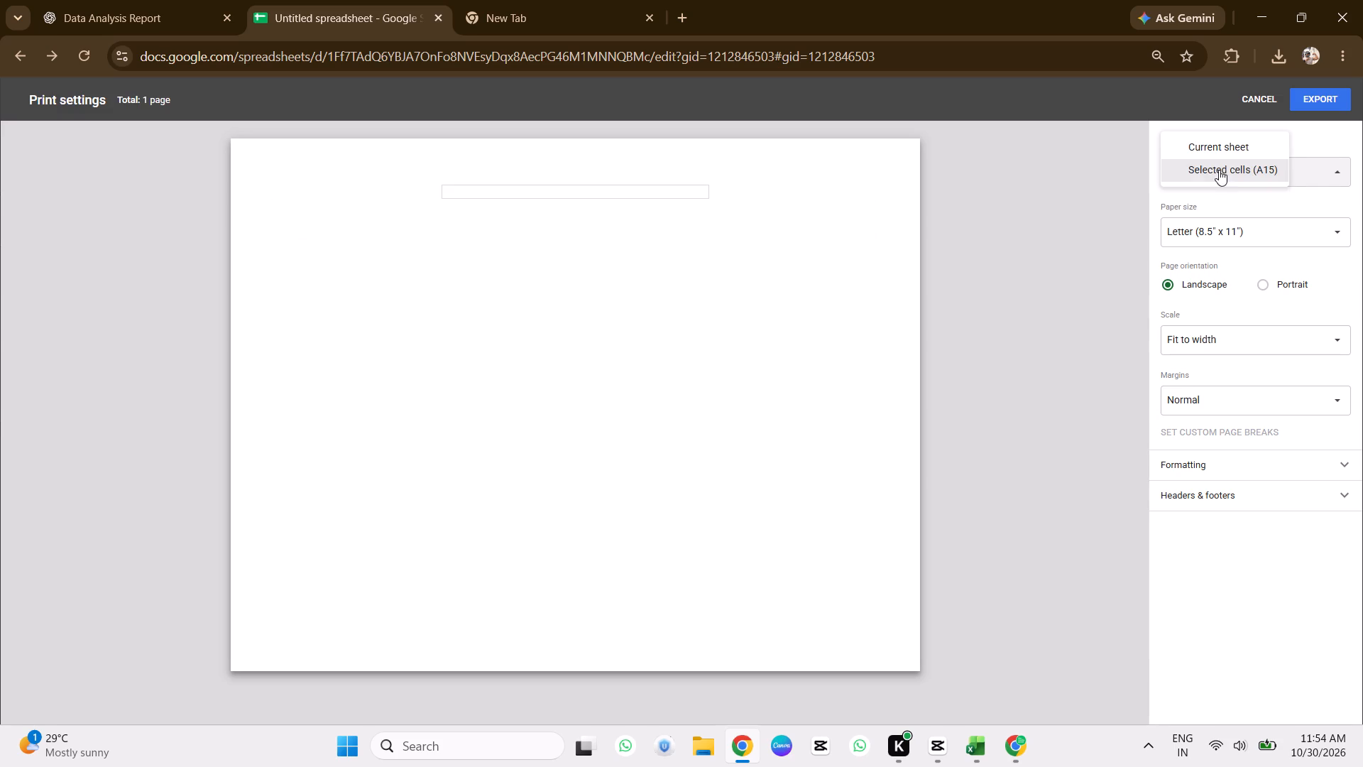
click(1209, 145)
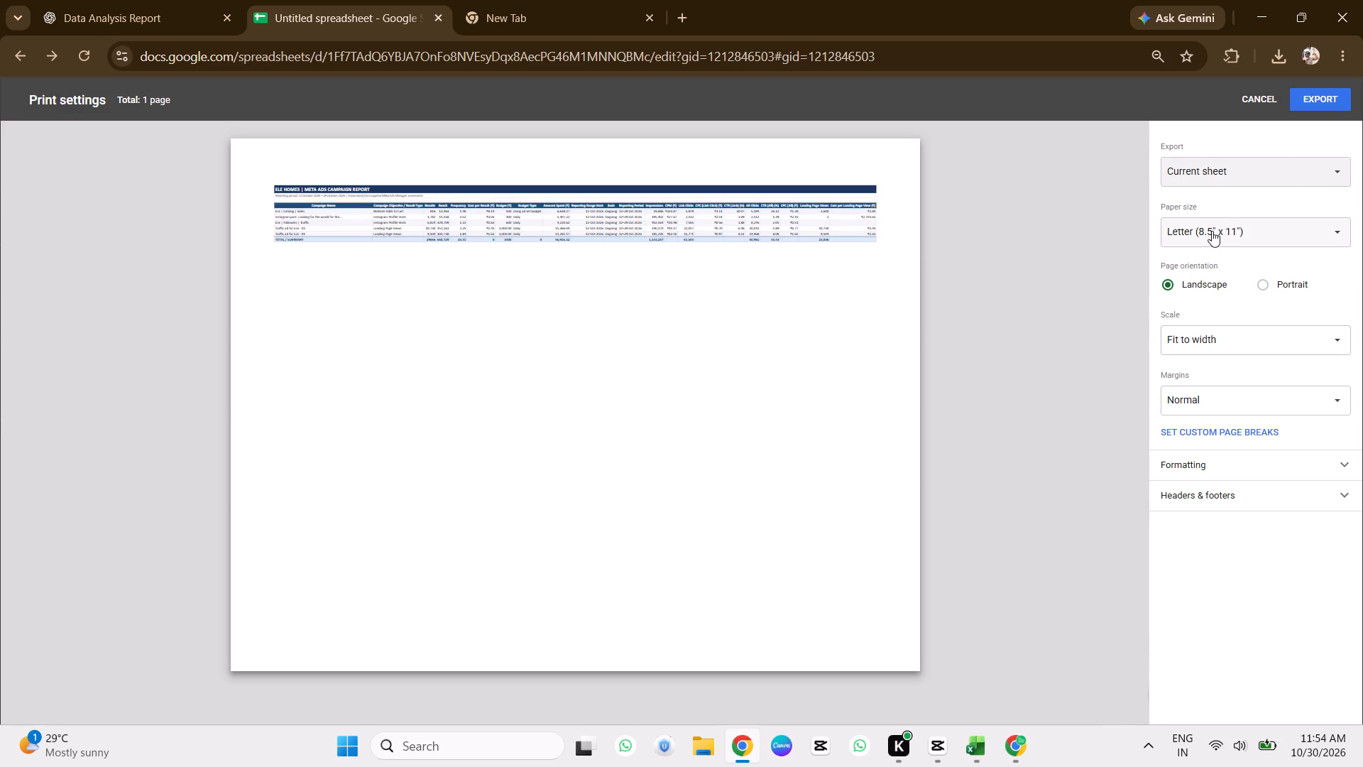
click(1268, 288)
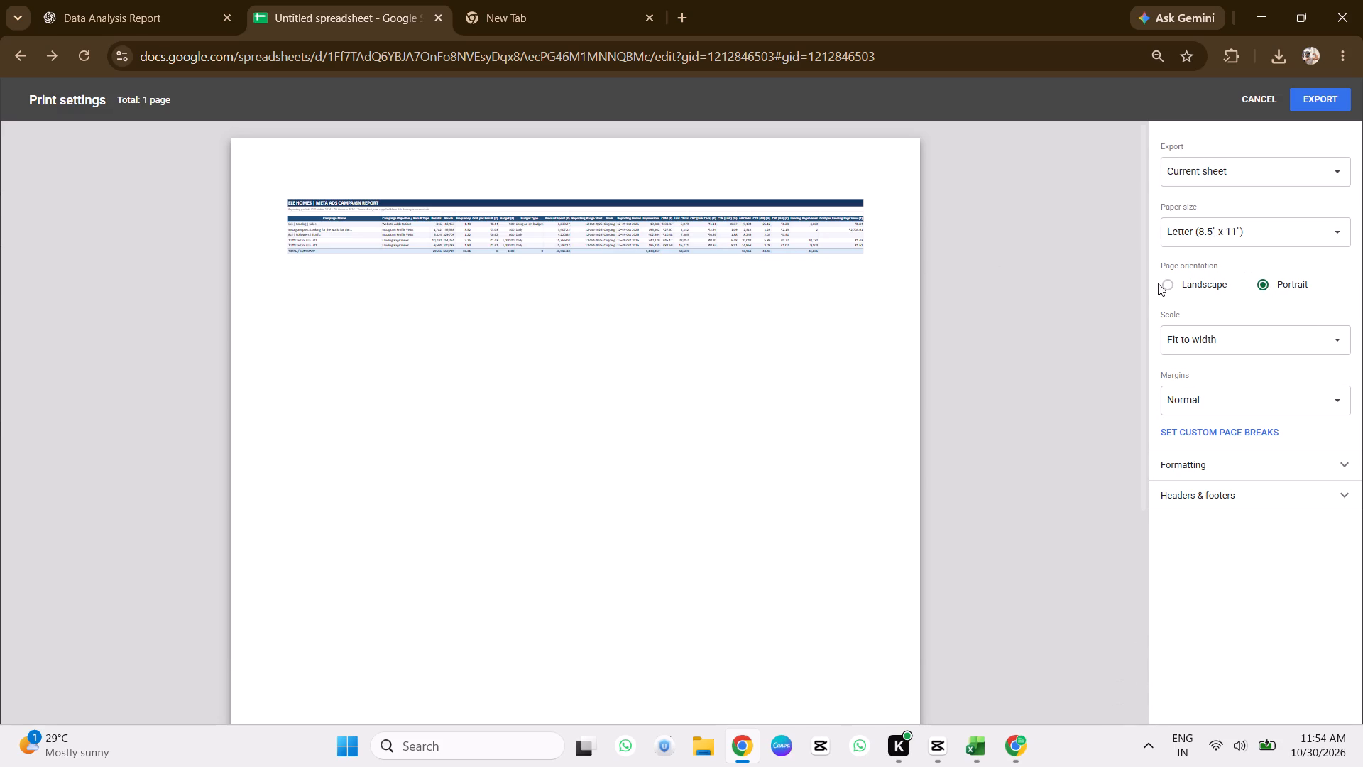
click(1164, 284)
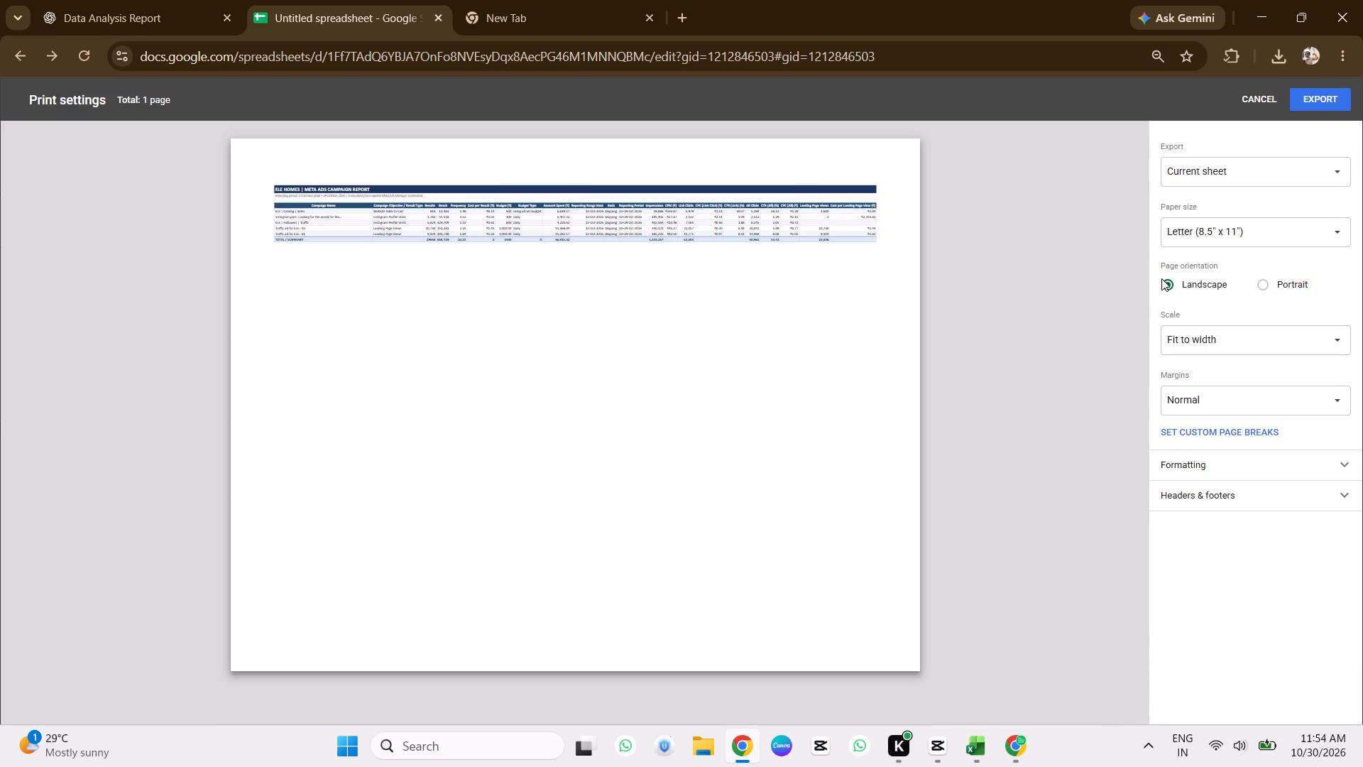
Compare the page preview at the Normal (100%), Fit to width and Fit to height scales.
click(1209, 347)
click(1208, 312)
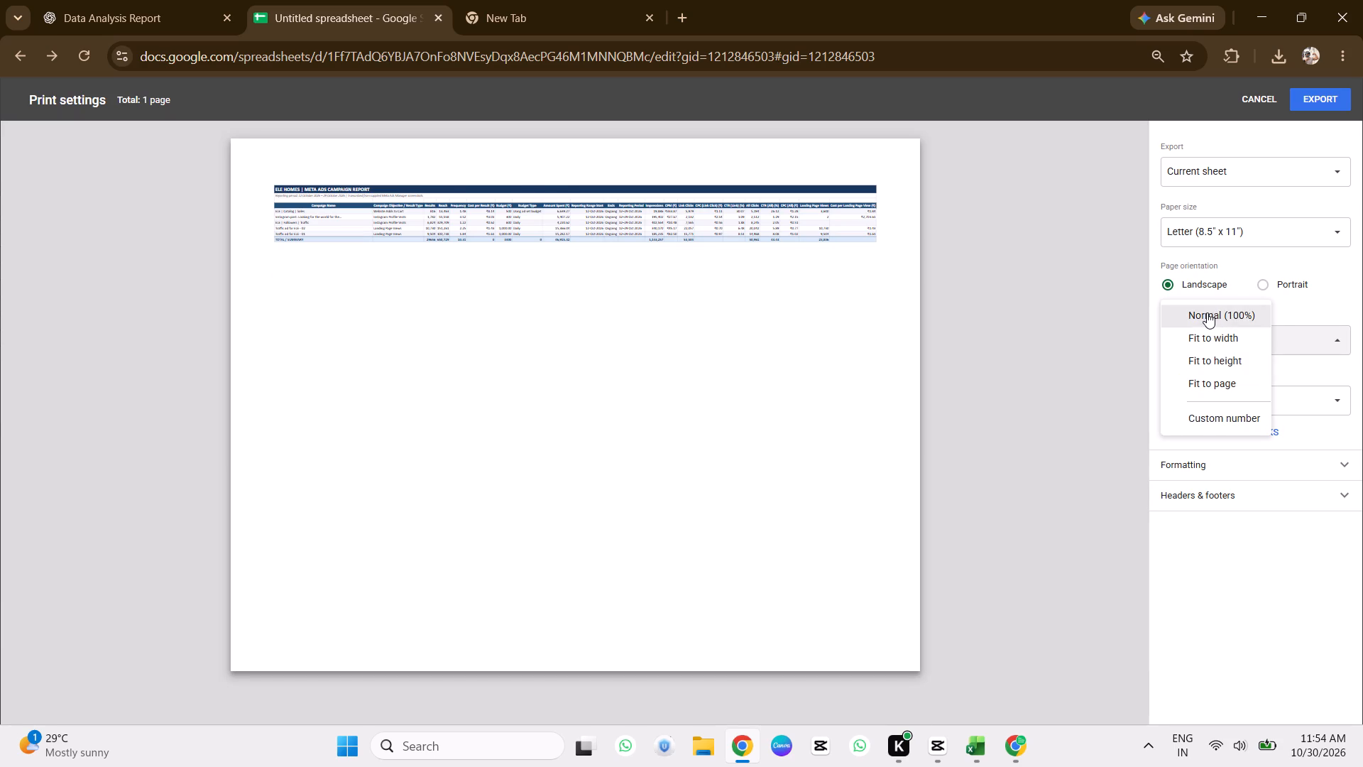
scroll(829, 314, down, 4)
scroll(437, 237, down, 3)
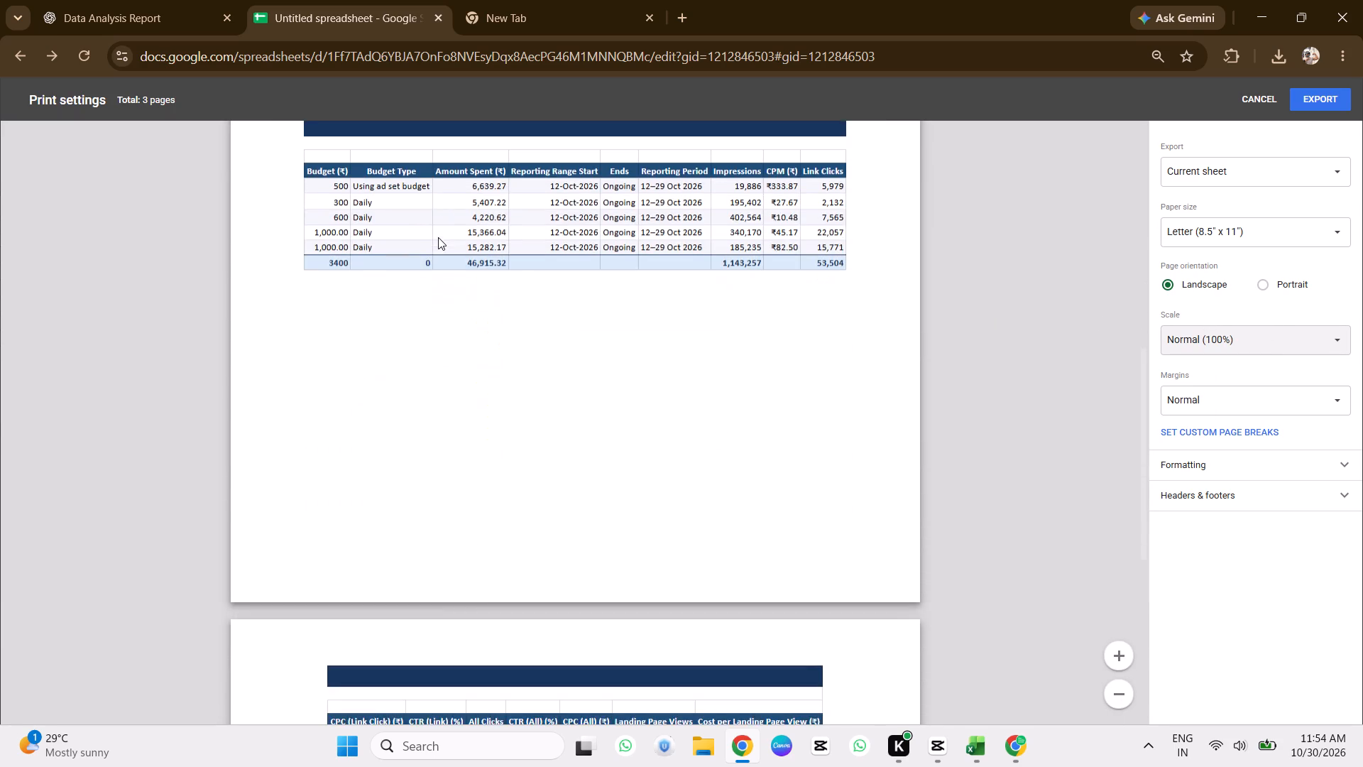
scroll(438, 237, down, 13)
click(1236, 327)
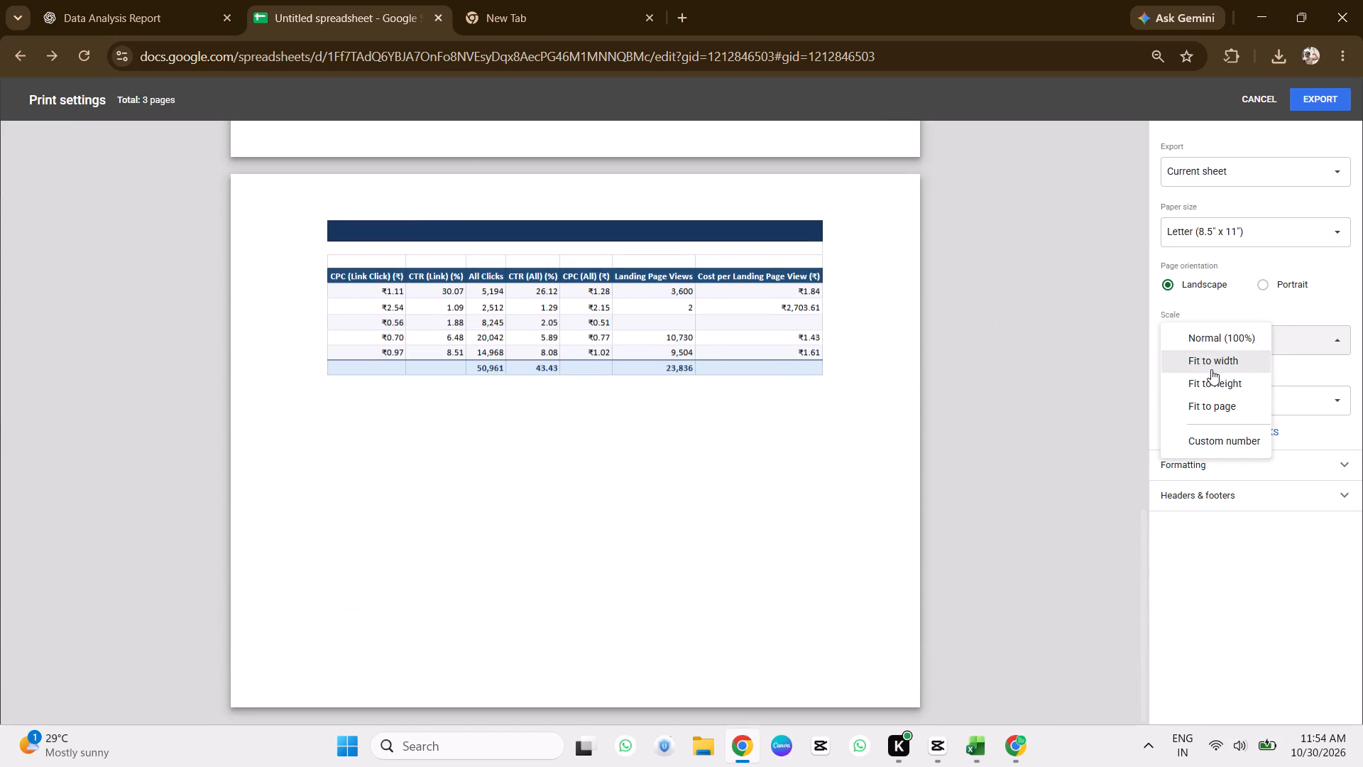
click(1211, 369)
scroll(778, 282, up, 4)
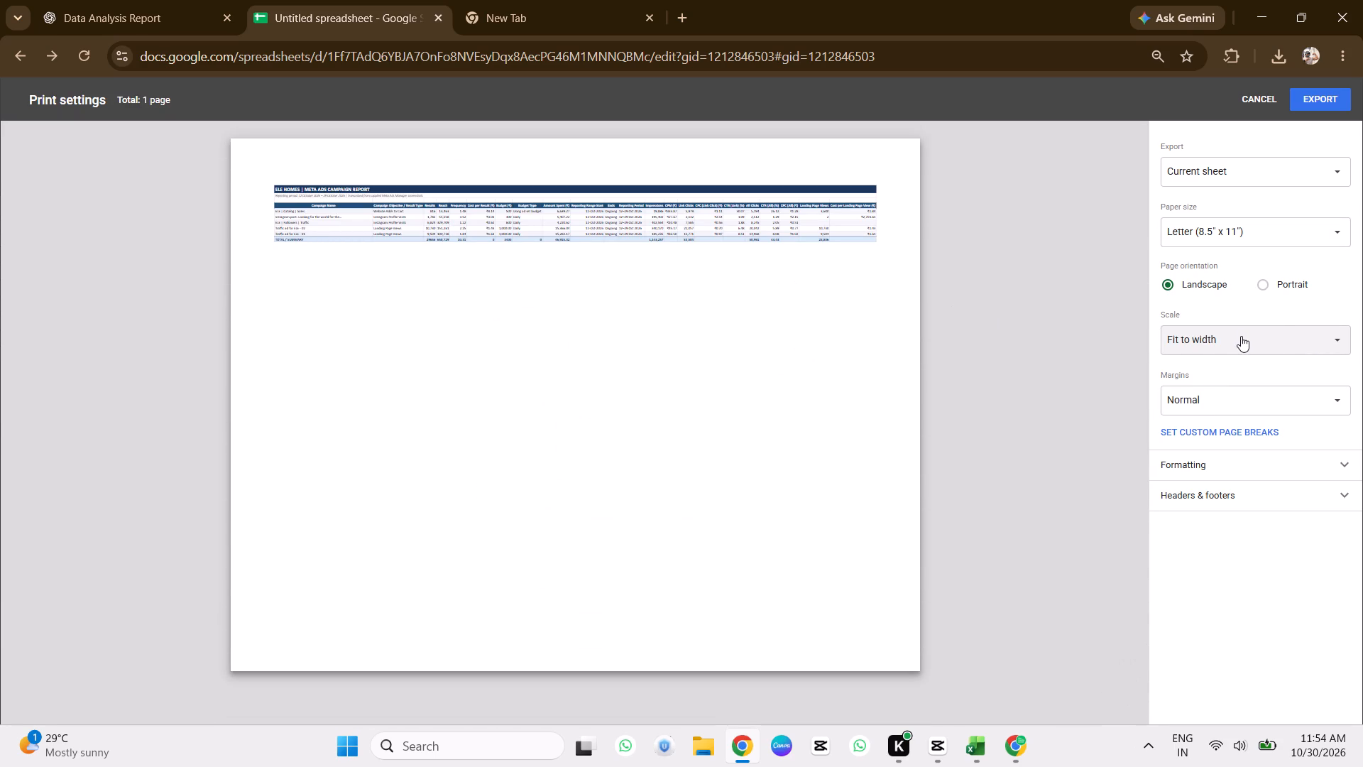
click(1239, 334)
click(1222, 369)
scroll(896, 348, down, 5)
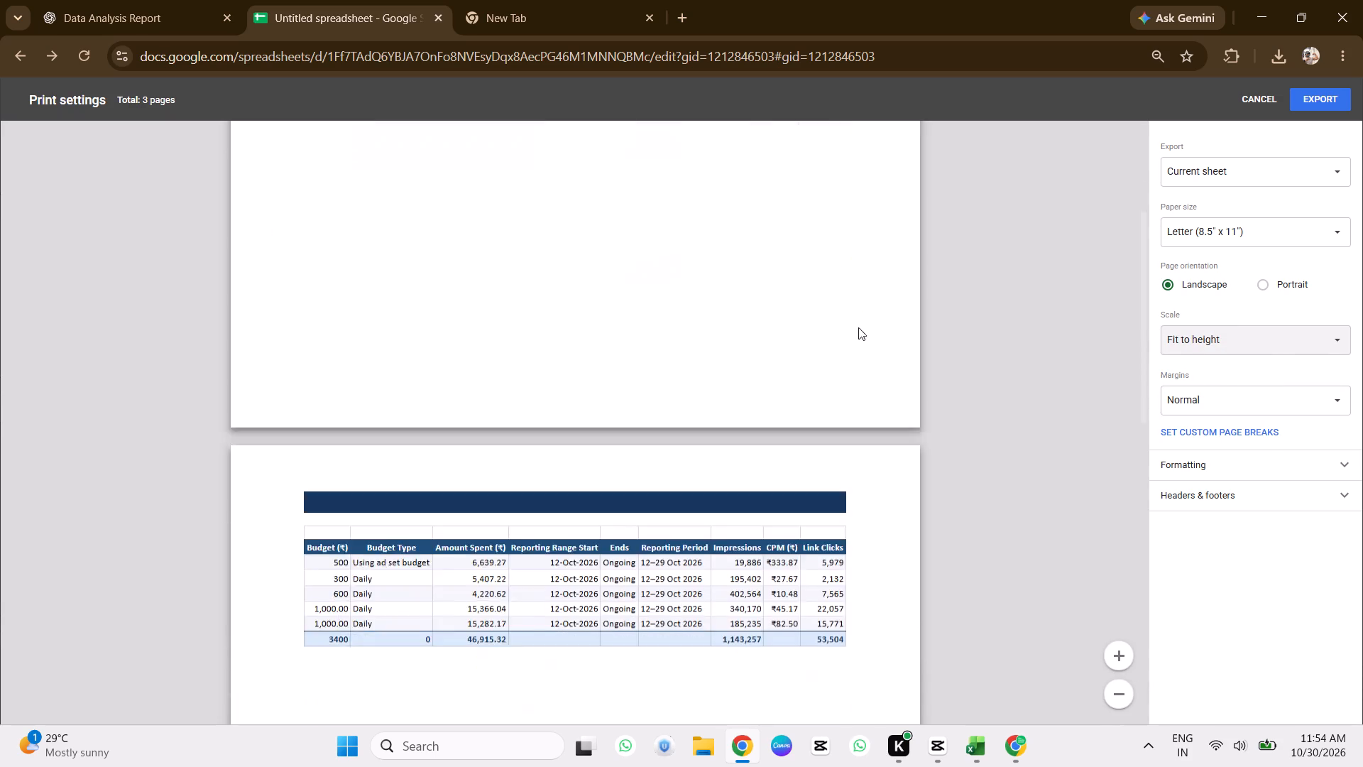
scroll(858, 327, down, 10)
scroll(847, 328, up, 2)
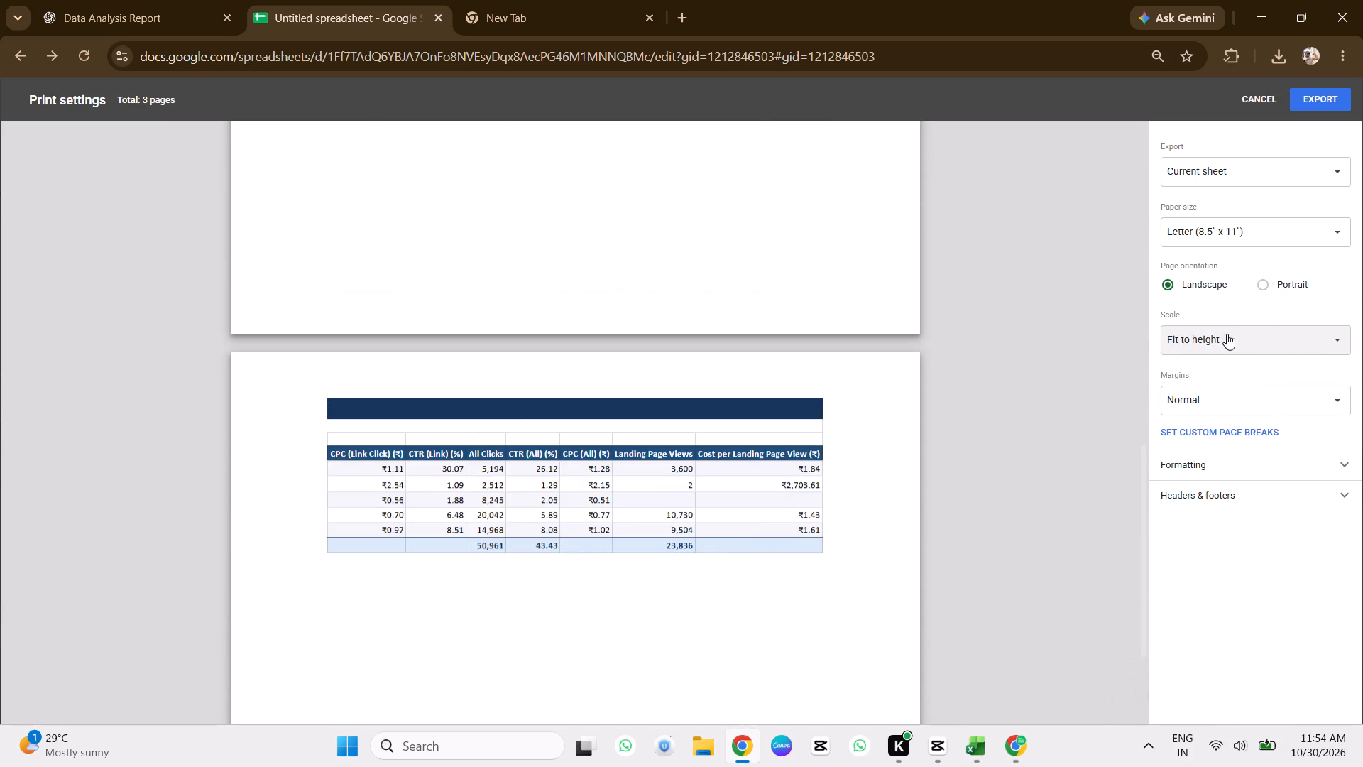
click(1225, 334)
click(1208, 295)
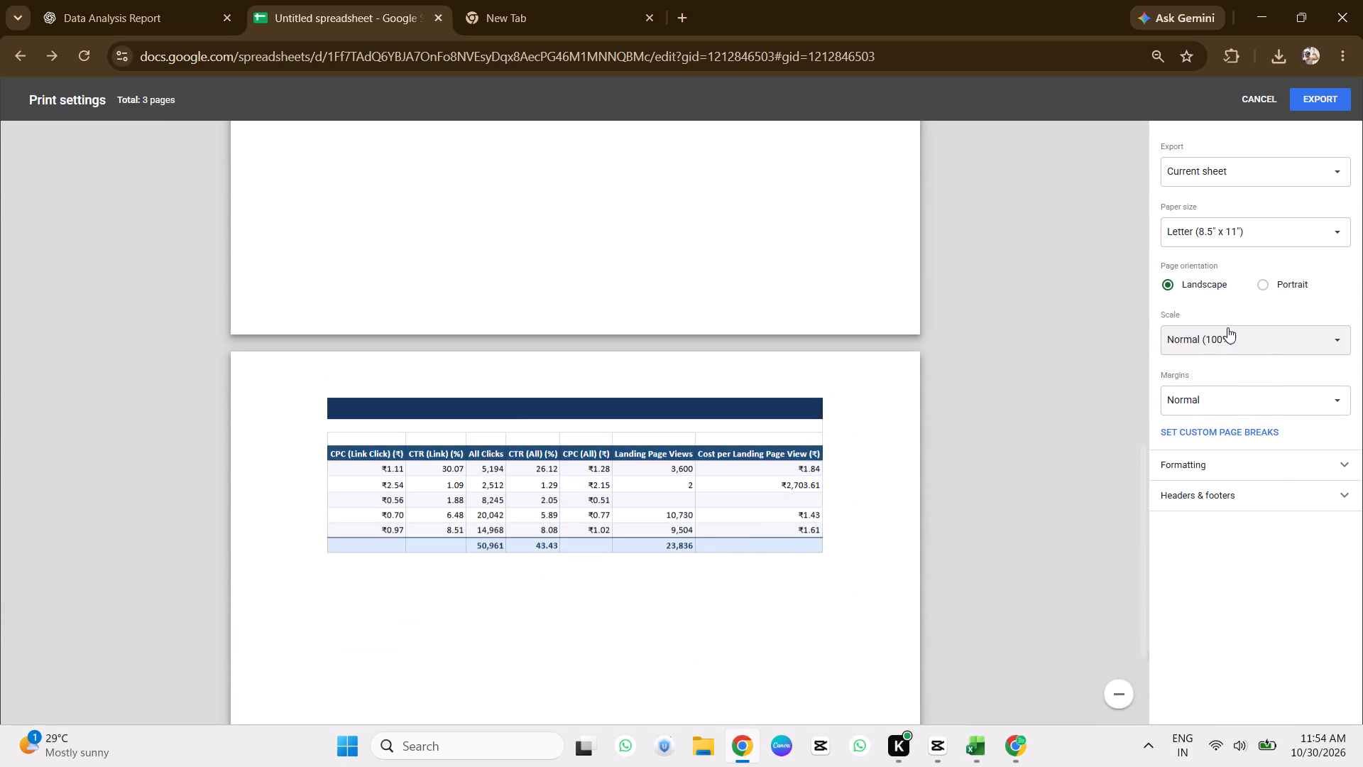
Set the scale to Fit to width and export the current sheet as a landscape PDF.
click(1227, 327)
click(1211, 366)
scroll(819, 292, down, 3)
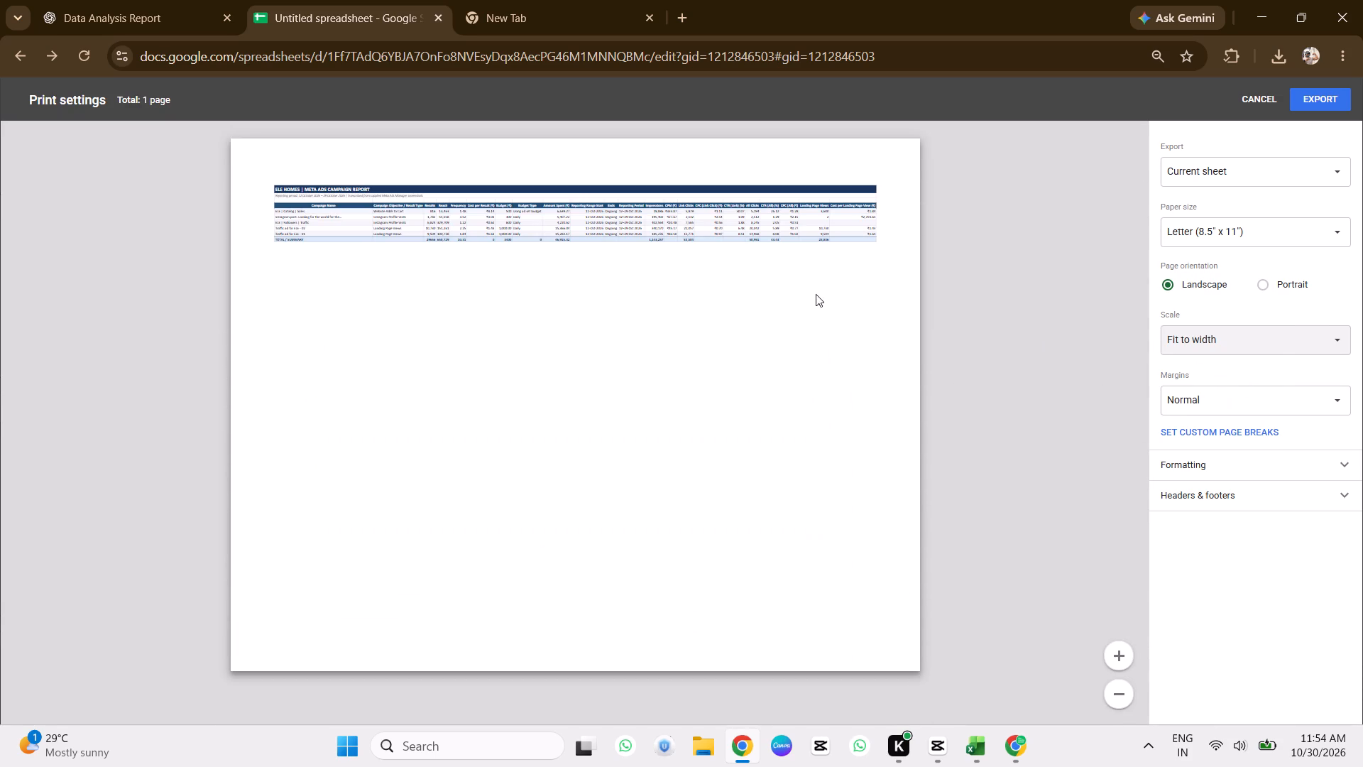
scroll(816, 294, down, 6)
scroll(826, 285, up, 6)
click(1338, 99)
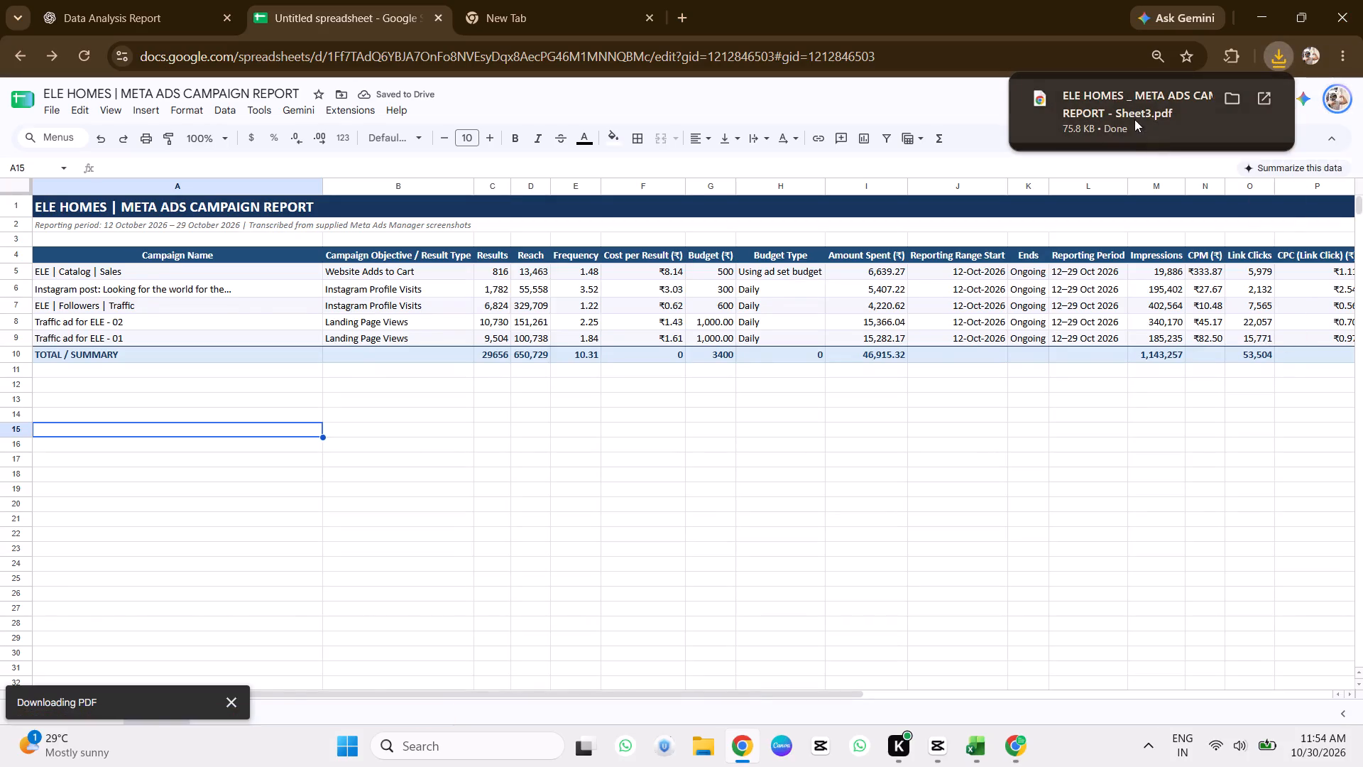
Open the downloaded PDF of the campaign report and check its page.
double_click(1134, 119)
scroll(613, 235, up, 2)
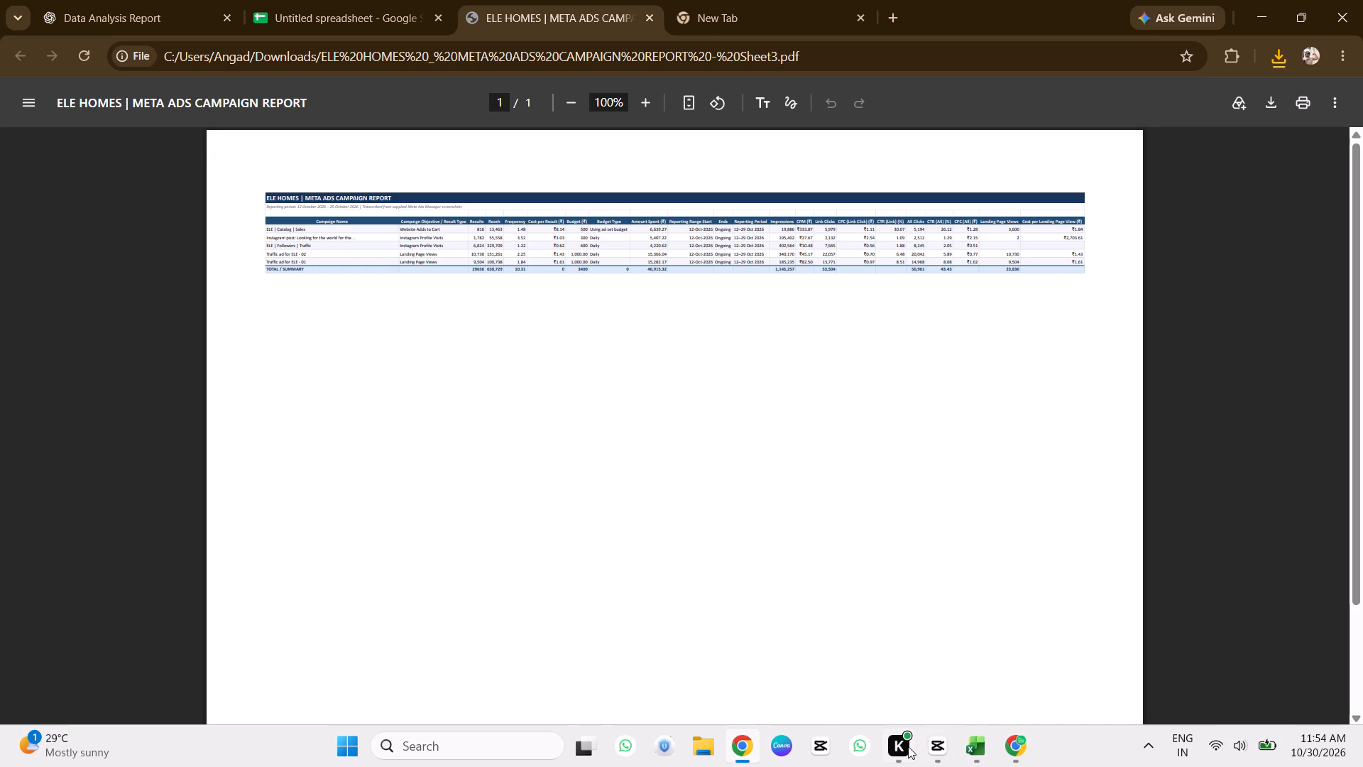
click(733, 752)
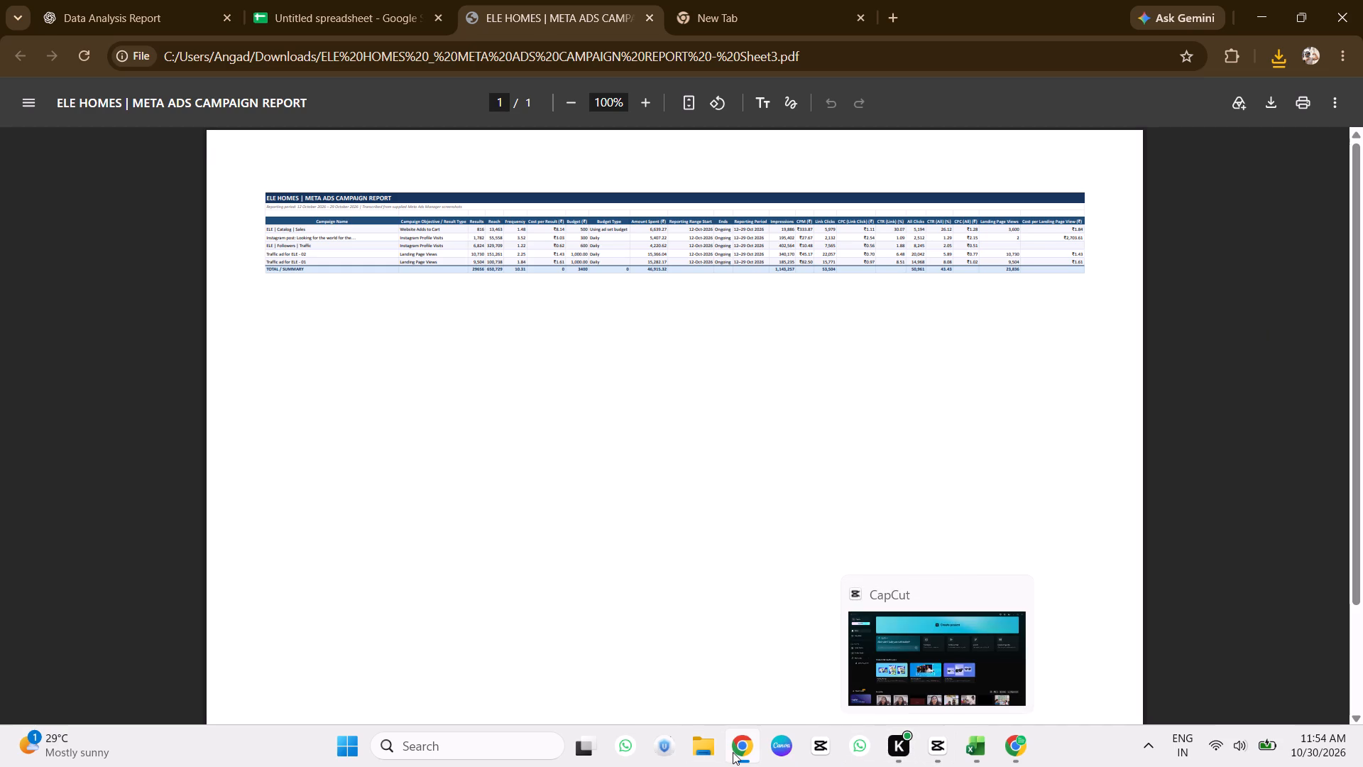